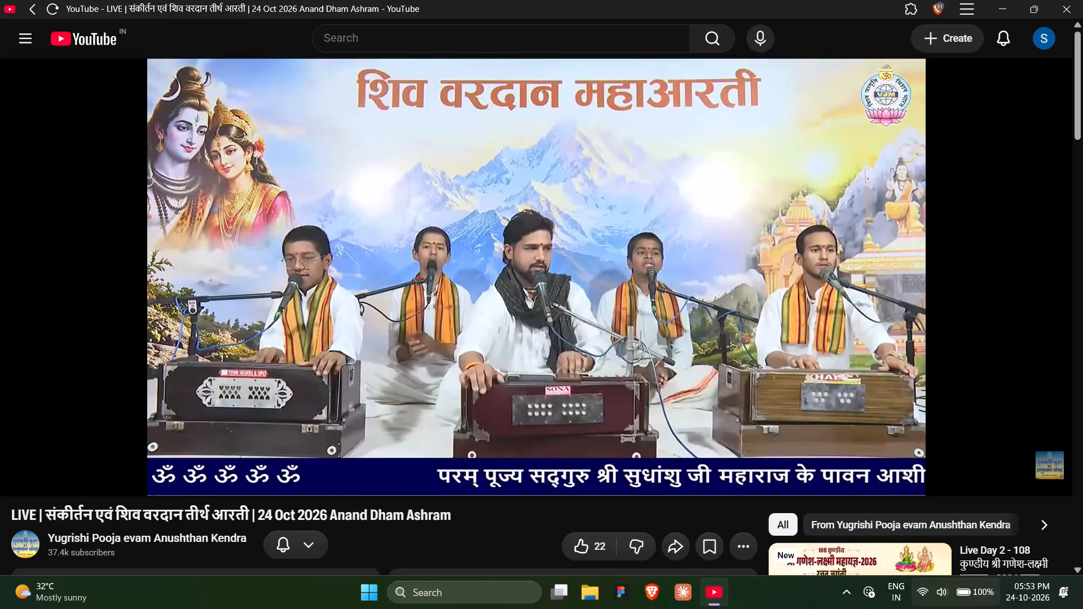
Like the live aarti stream of 24 Oct 2026.
{"action": "left_click", "coordinate": [598, 552]}
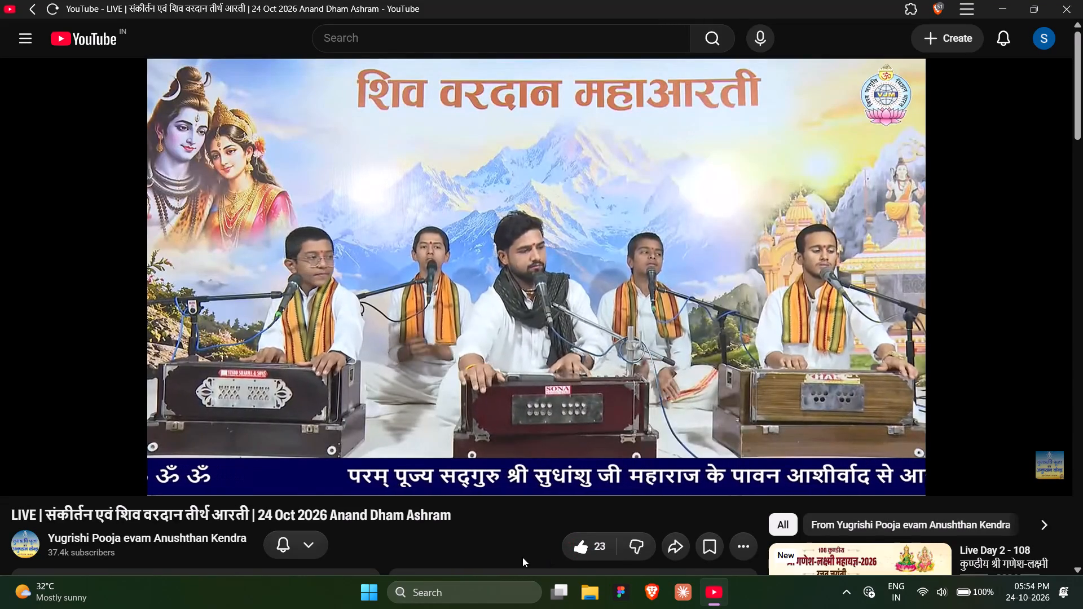
{"action": "left_click", "coordinate": [522, 557]}
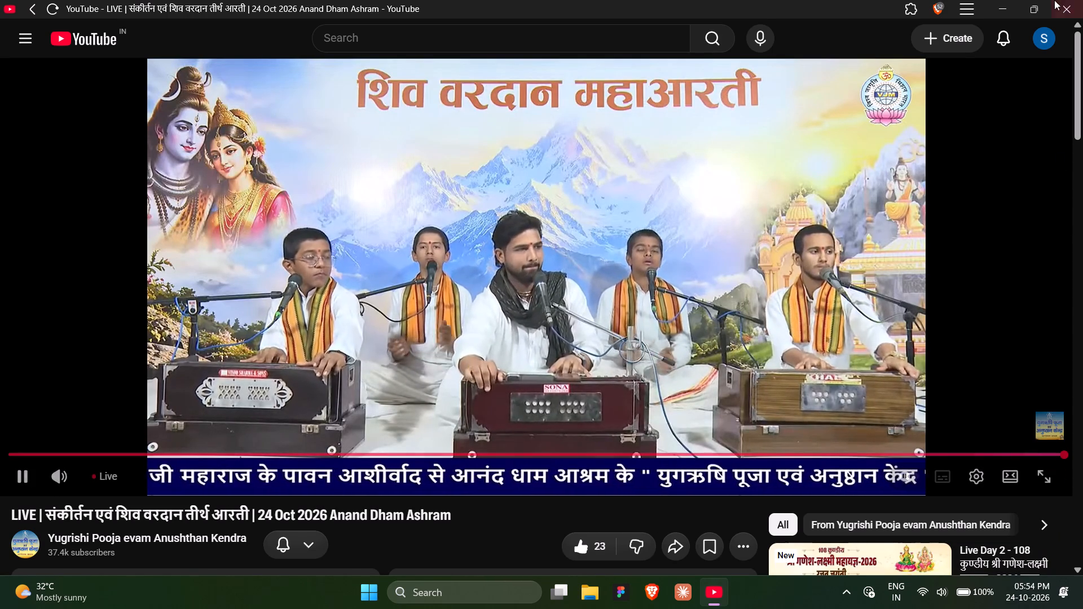
Restore the YouTube window from full size so the live stream plays in a smaller window over the desktop.
{"action": "left_click", "coordinate": [1027, 10]}
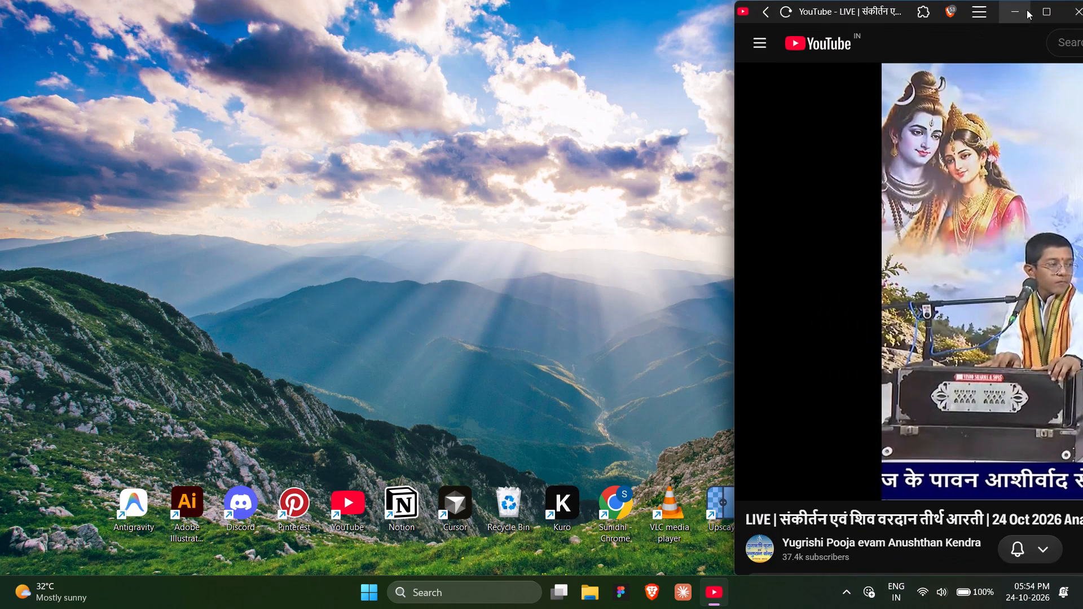
{"action": "scroll", "coordinate": [839, 599], "scroll_direction": "left", "scroll_amount": 3}
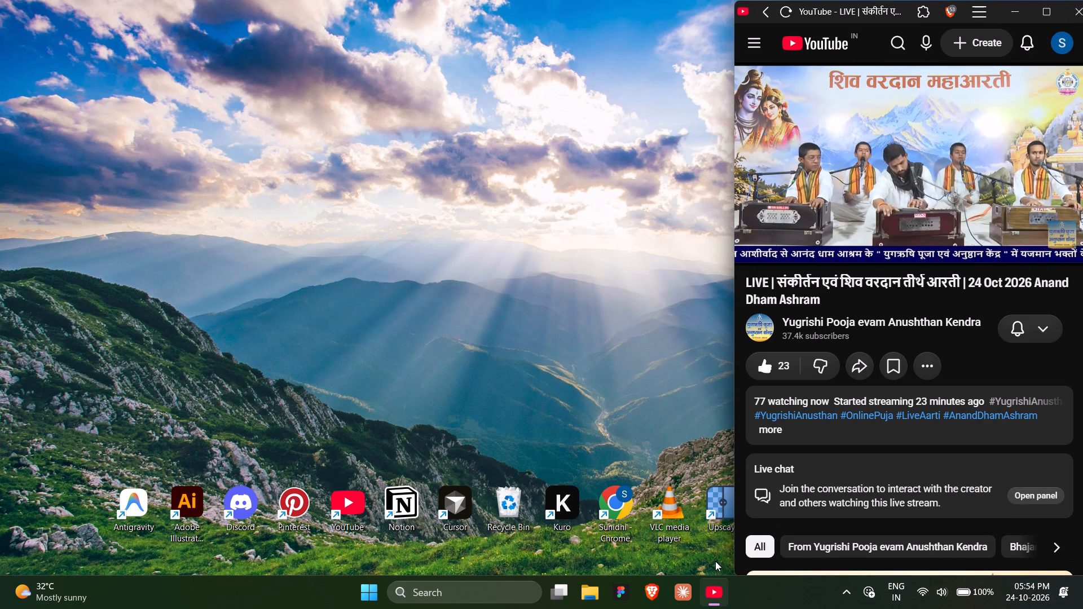
{"action": "left_click", "coordinate": [698, 561]}
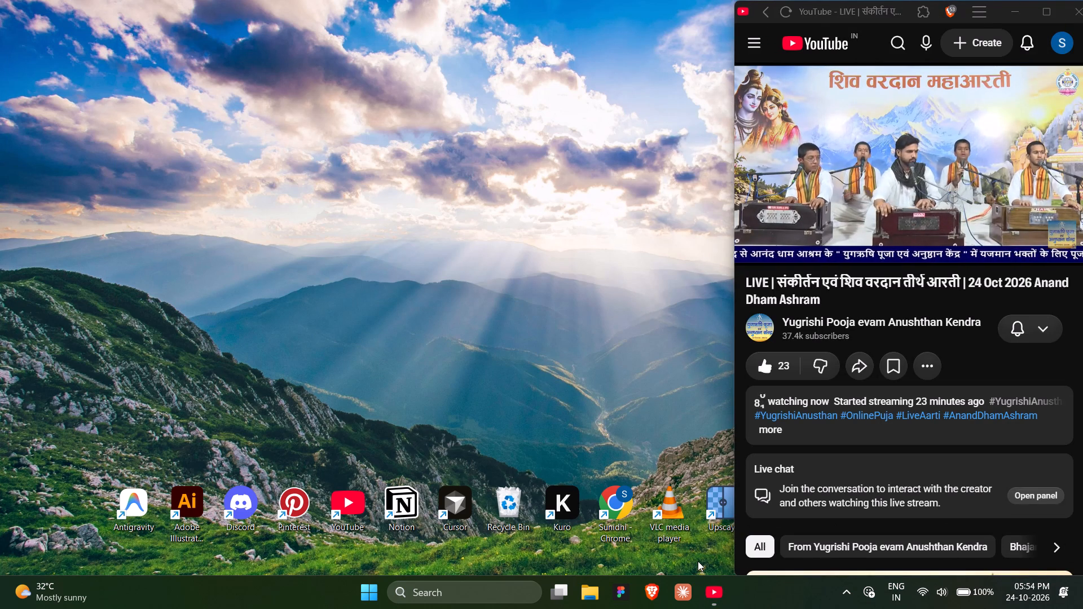
Open Figma in a restored window, then move and resize it to sit beside the YouTube window without overlapping.
{"action": "left_click", "coordinate": [628, 601]}
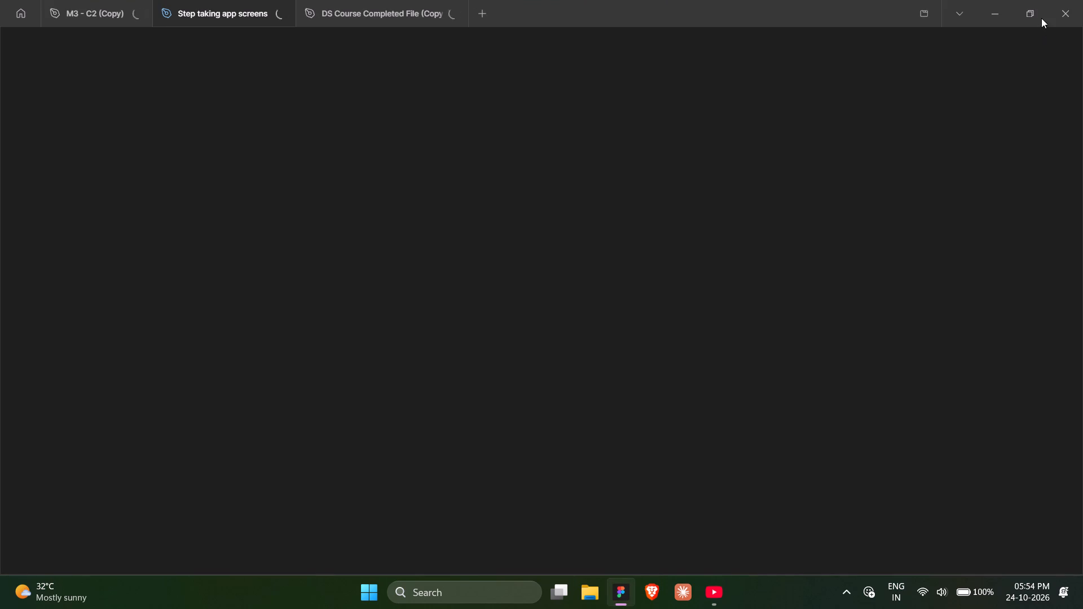
{"action": "left_click", "coordinate": [1029, 11]}
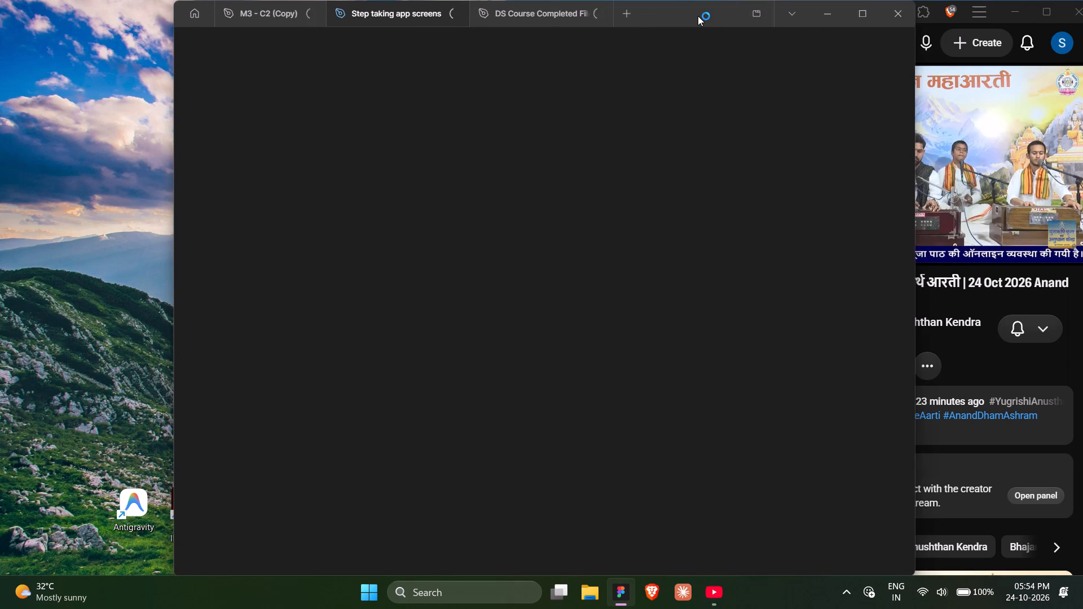
{"action": "left_click_drag", "start_coordinate": [695, 16], "coordinate": [523, 15]}
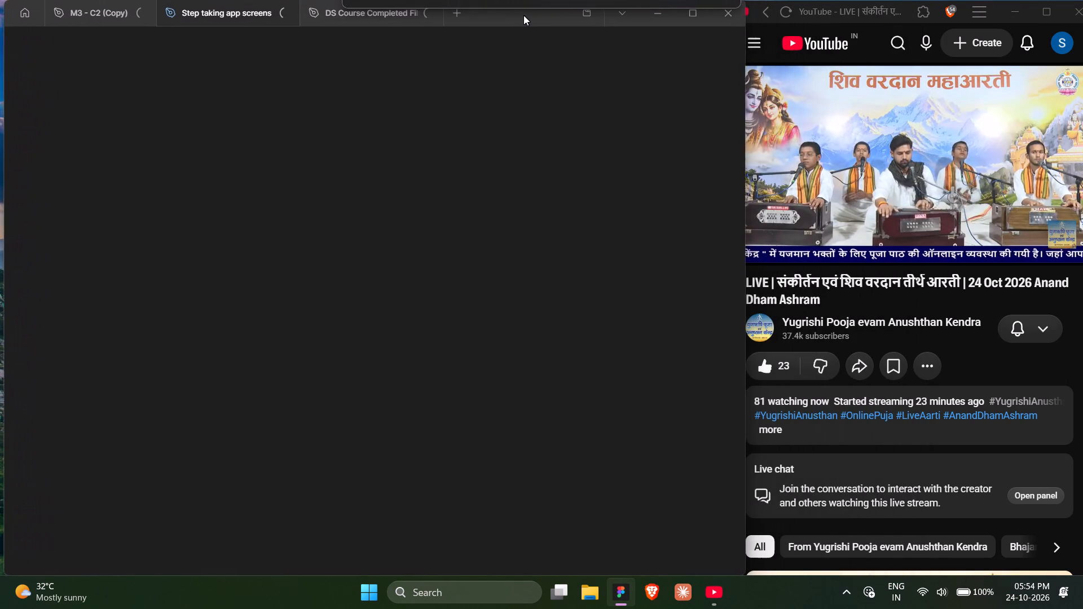
{"action": "left_click_drag", "start_coordinate": [523, 15], "coordinate": [519, 15]}
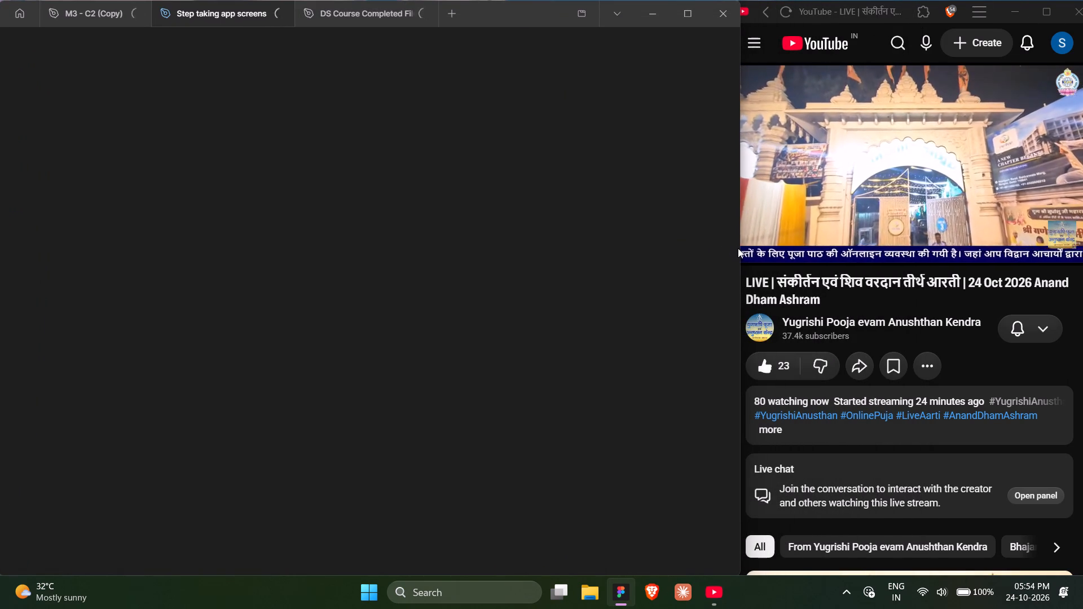
{"action": "left_click_drag", "start_coordinate": [741, 251], "coordinate": [723, 253]}
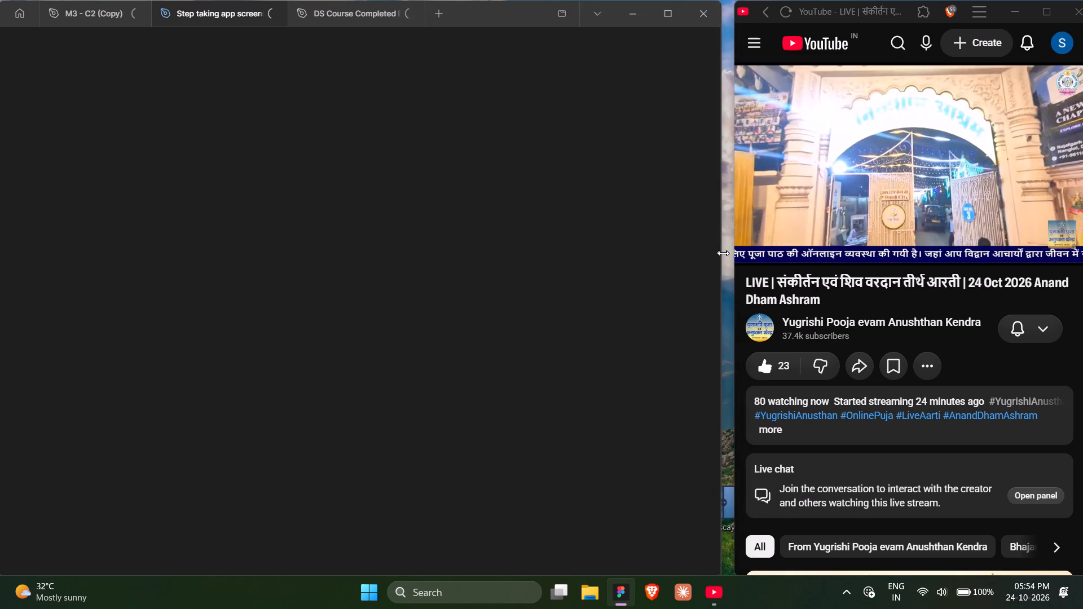
{"action": "left_click_drag", "start_coordinate": [723, 253], "coordinate": [730, 256]}
{"action": "left_click", "coordinate": [673, 306]}
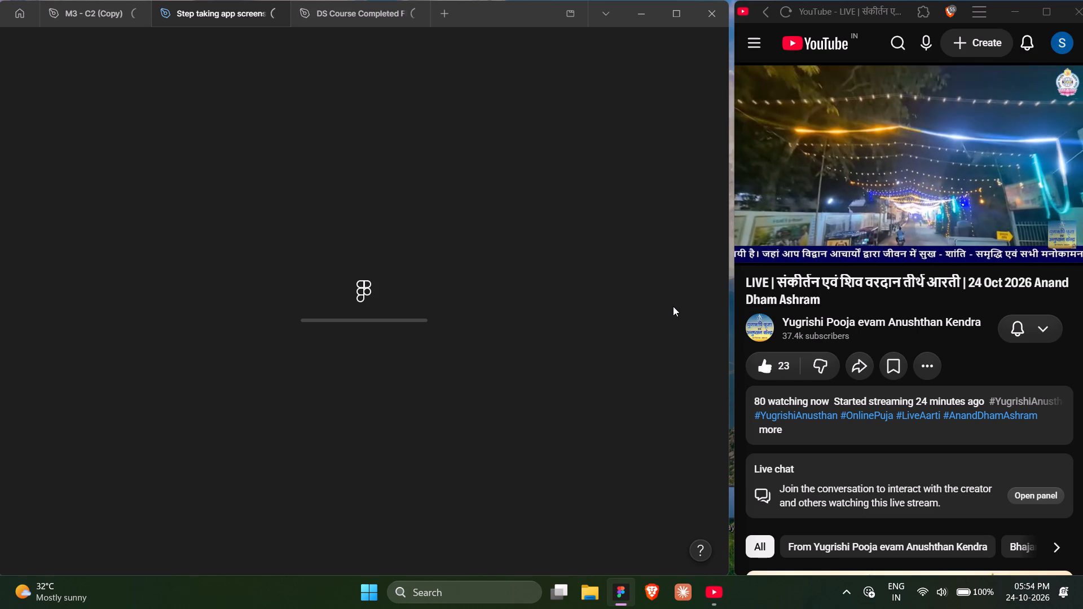
{"action": "left_click", "coordinate": [679, 292]}
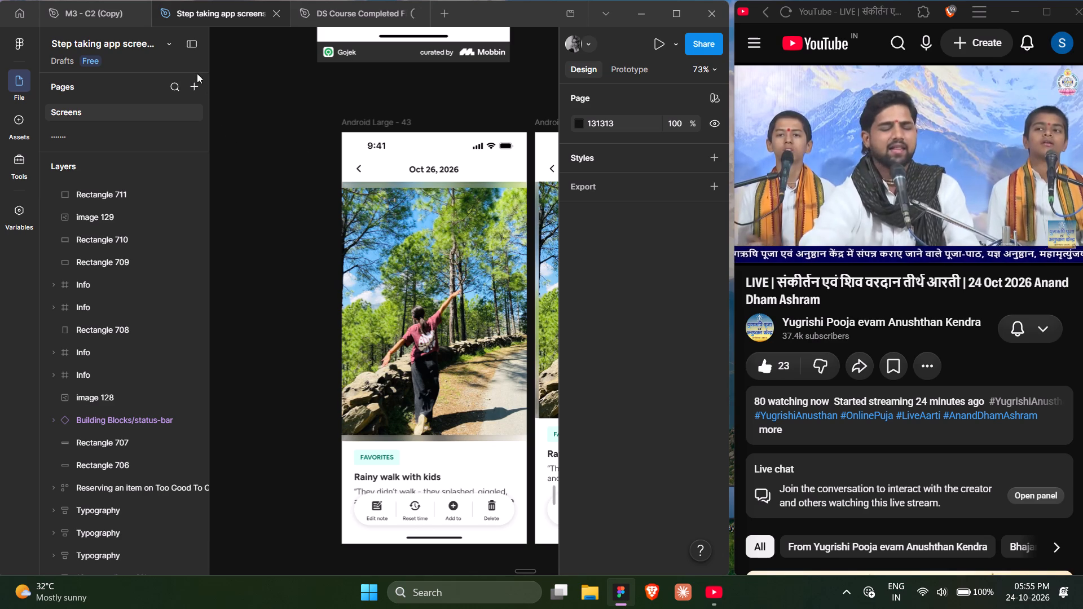
Minimize the side panels in the Step taking app screens file to enlarge the canvas area.
{"action": "left_click", "coordinate": [189, 43]}
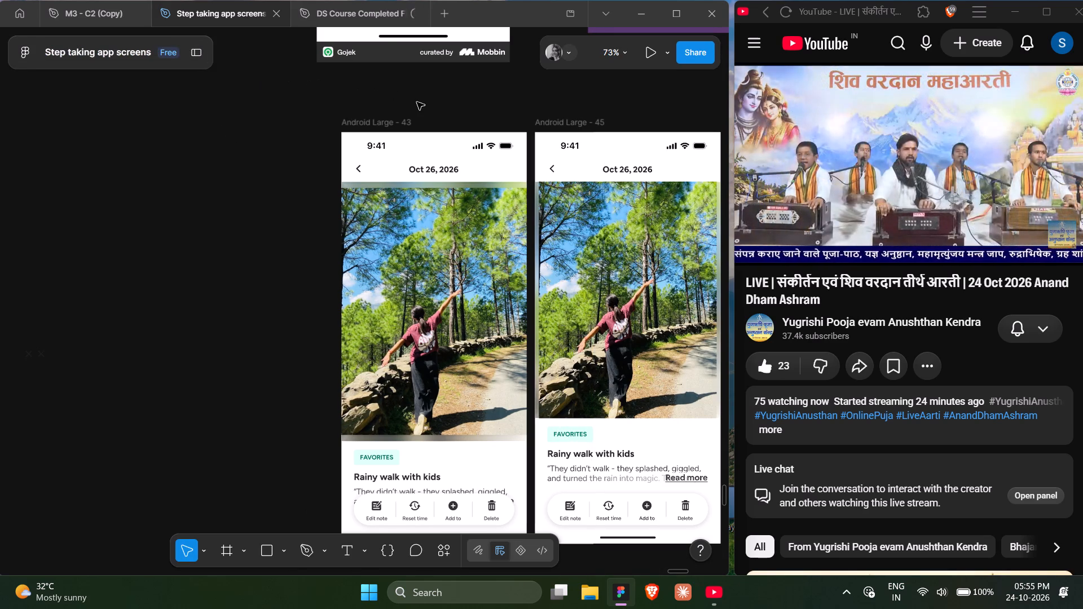
Examine the Android Large - 43, 45 and 44 screens showing the Rainy walk with kids note.
{"action": "scroll", "coordinate": [417, 102], "scroll_direction": "left", "scroll_amount": 1}
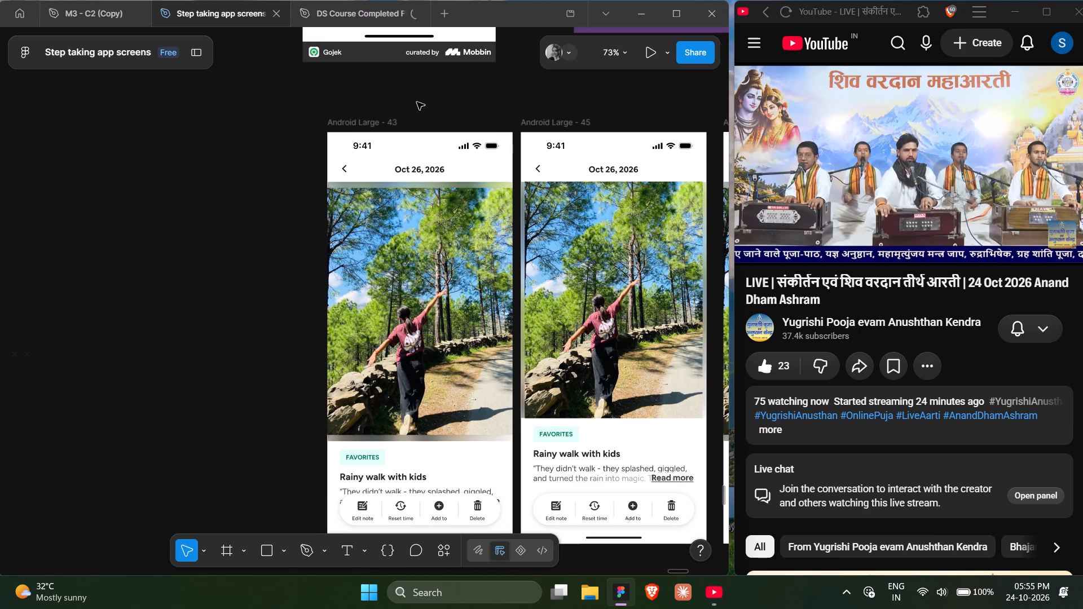
{"action": "scroll", "coordinate": [417, 102], "scroll_direction": "left", "scroll_amount": 2}
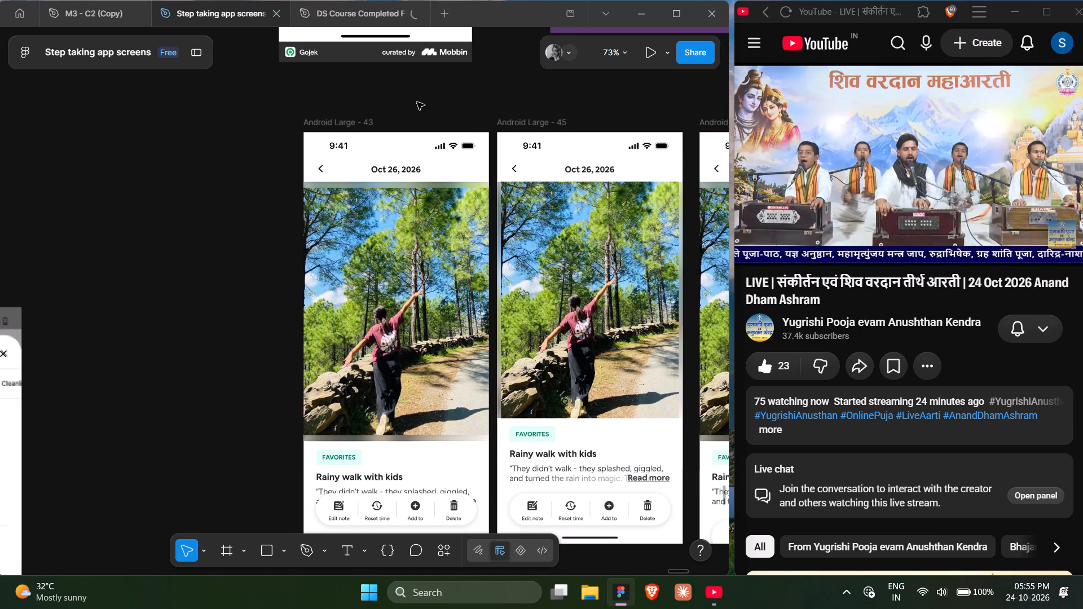
{"action": "scroll", "coordinate": [417, 102], "scroll_direction": "left", "scroll_amount": 2}
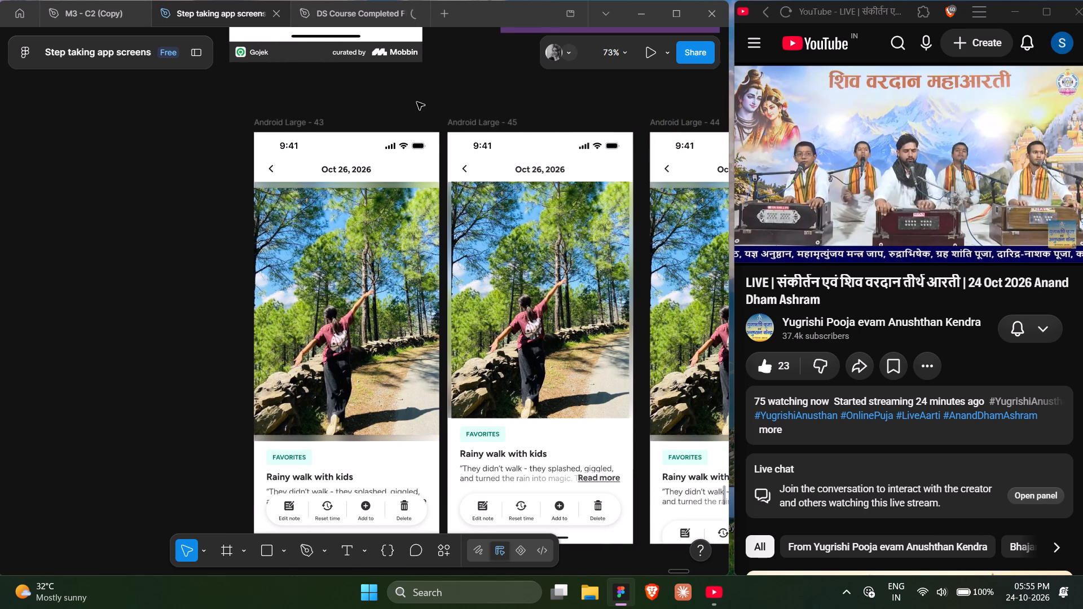
{"action": "scroll", "coordinate": [417, 102], "scroll_direction": "left", "scroll_amount": 3}
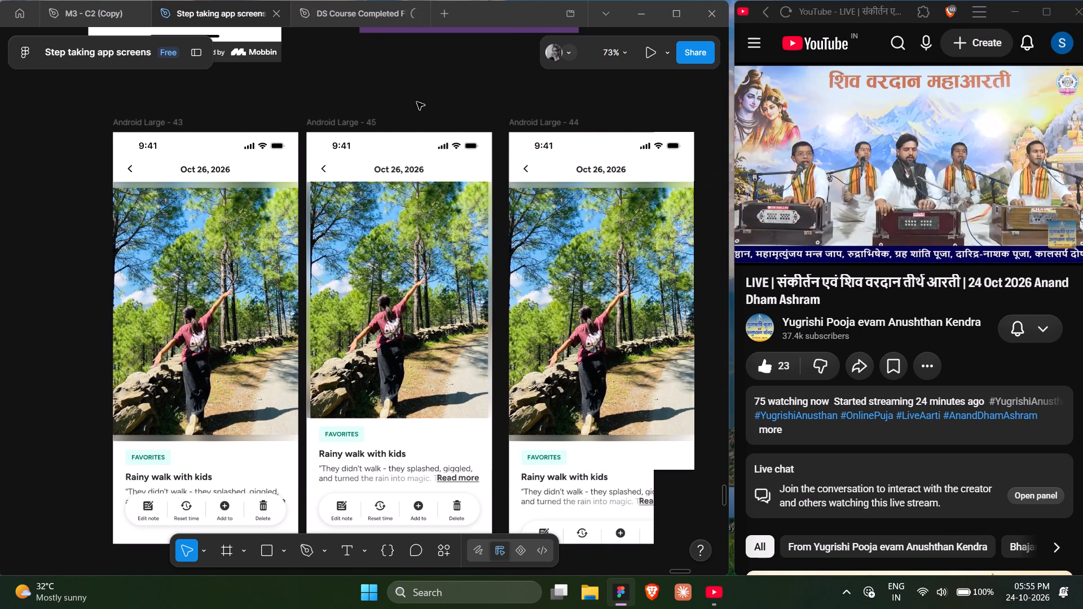
{"action": "scroll", "coordinate": [417, 102], "scroll_direction": "left", "scroll_amount": 2}
{"action": "scroll", "coordinate": [417, 102], "scroll_direction": "down", "scroll_amount": 1}
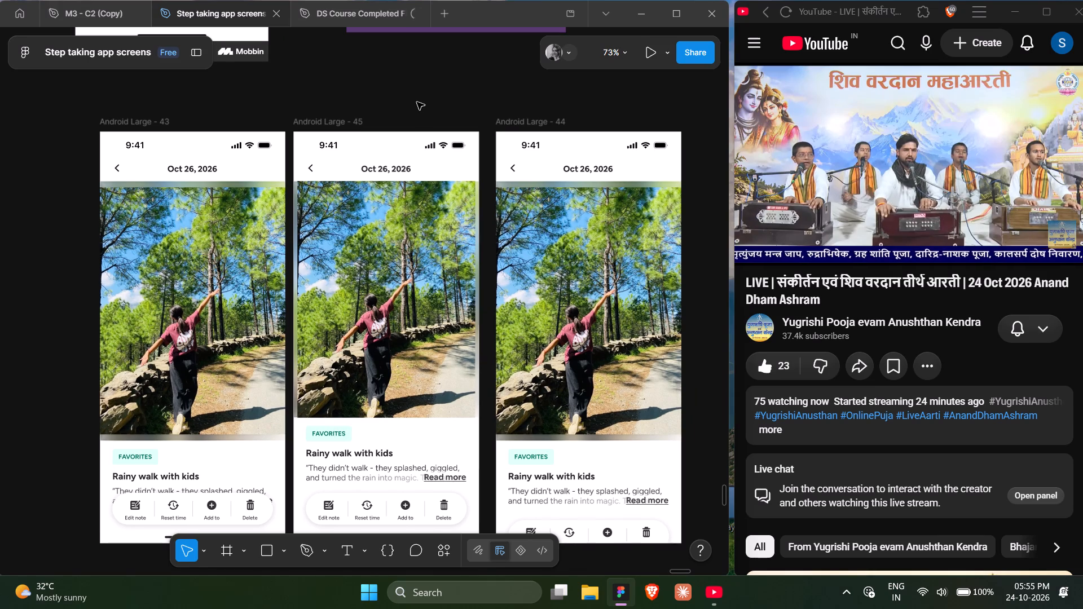
{"action": "scroll", "coordinate": [417, 102], "scroll_direction": "down", "scroll_amount": 2}
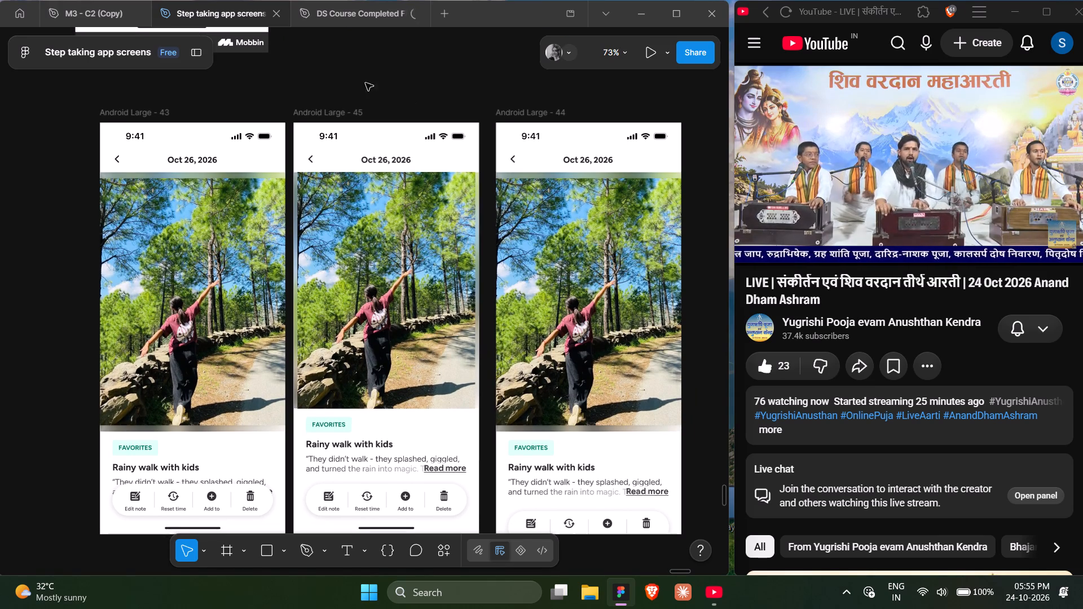
{"action": "left_click", "coordinate": [55, 290]}
{"action": "scroll", "coordinate": [55, 290], "scroll_direction": "down", "scroll_amount": 1}
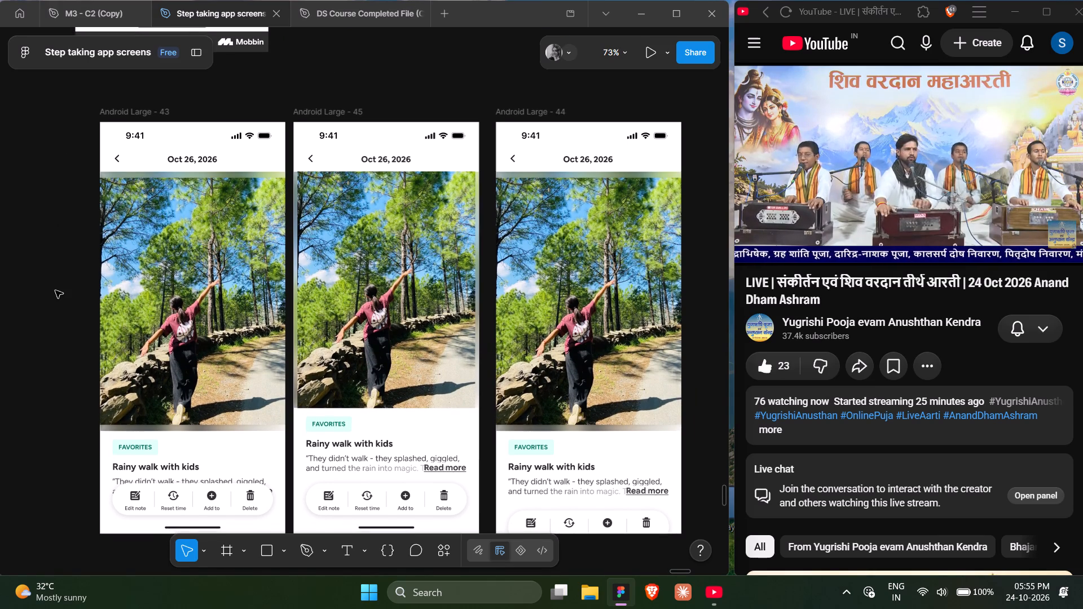
{"action": "scroll", "coordinate": [55, 290], "scroll_direction": "down", "scroll_amount": 1}
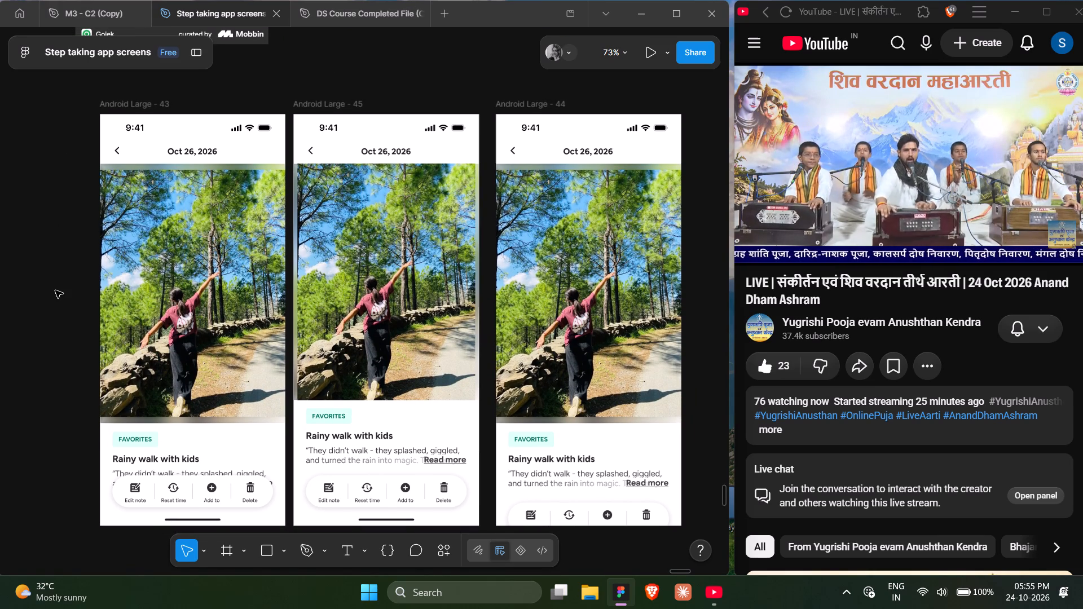
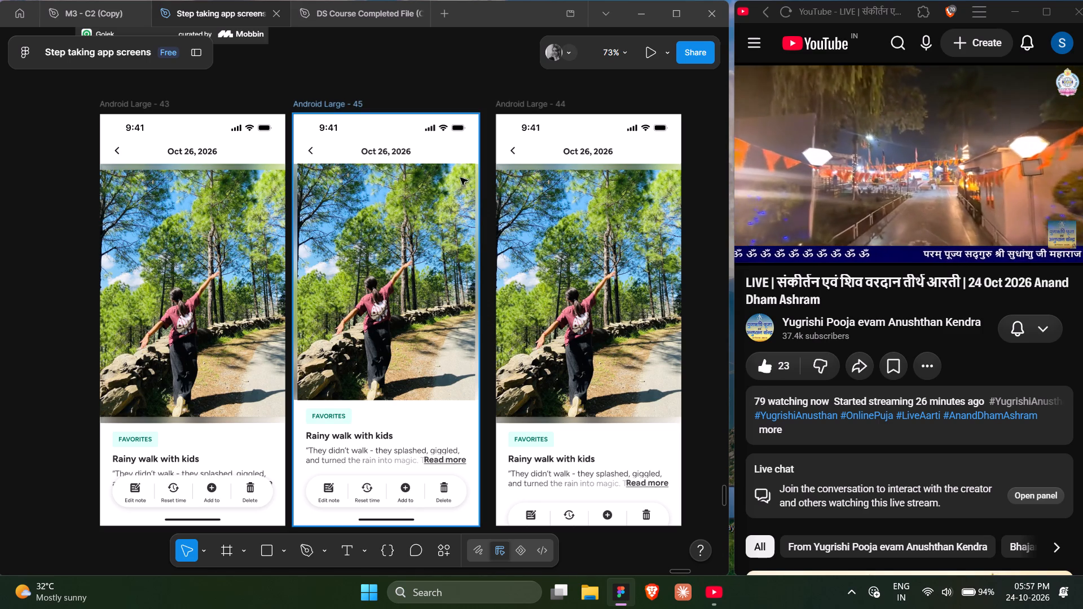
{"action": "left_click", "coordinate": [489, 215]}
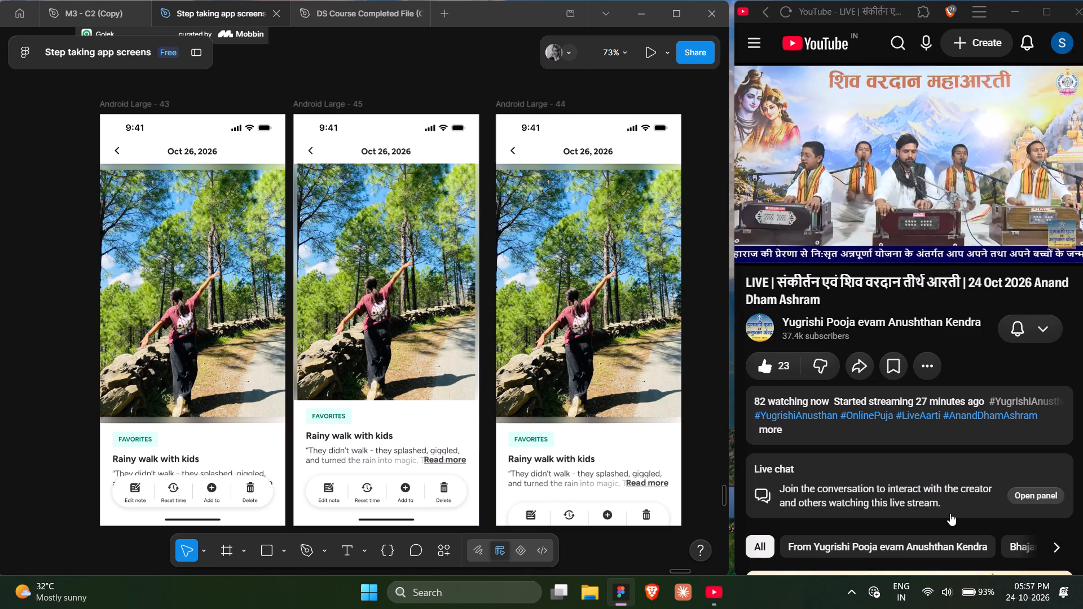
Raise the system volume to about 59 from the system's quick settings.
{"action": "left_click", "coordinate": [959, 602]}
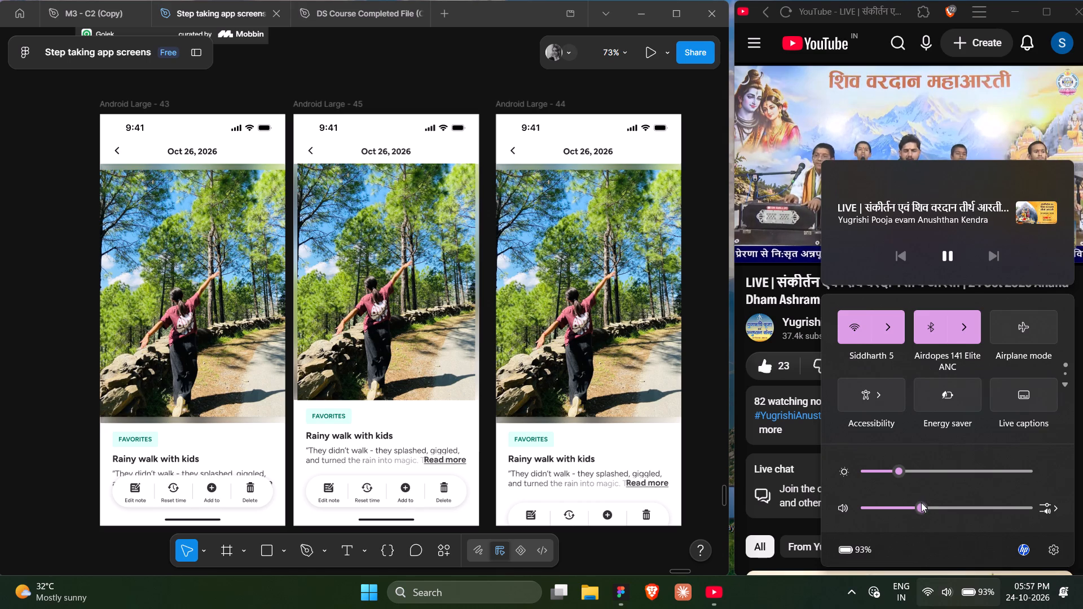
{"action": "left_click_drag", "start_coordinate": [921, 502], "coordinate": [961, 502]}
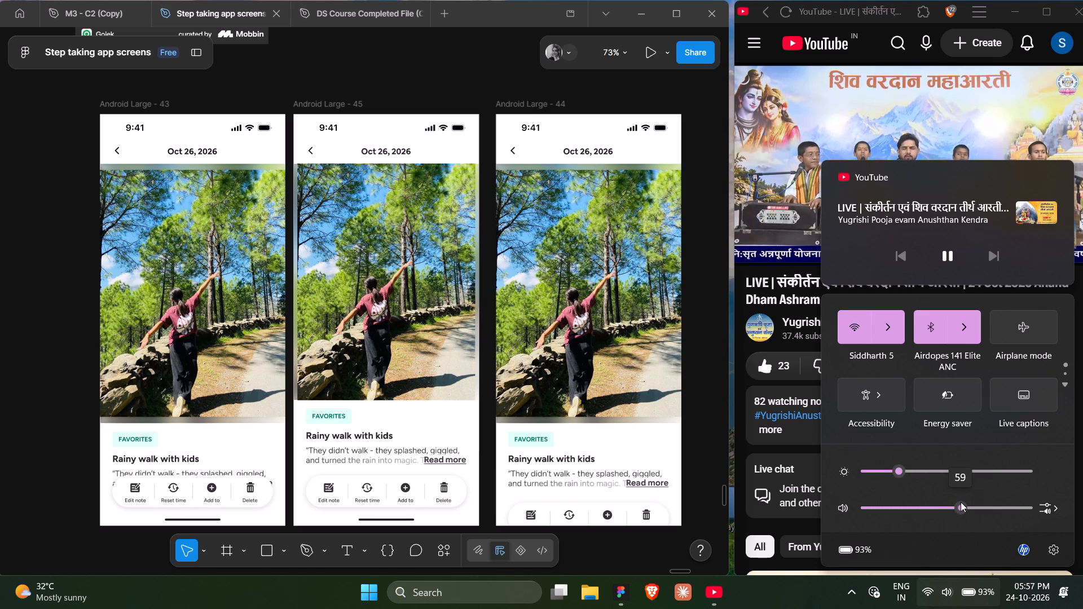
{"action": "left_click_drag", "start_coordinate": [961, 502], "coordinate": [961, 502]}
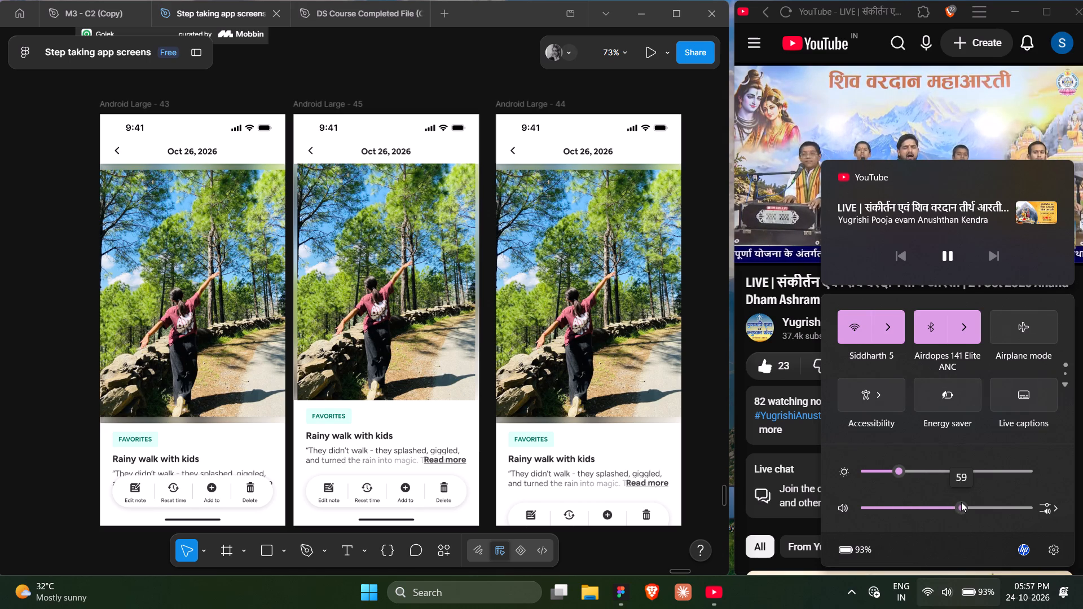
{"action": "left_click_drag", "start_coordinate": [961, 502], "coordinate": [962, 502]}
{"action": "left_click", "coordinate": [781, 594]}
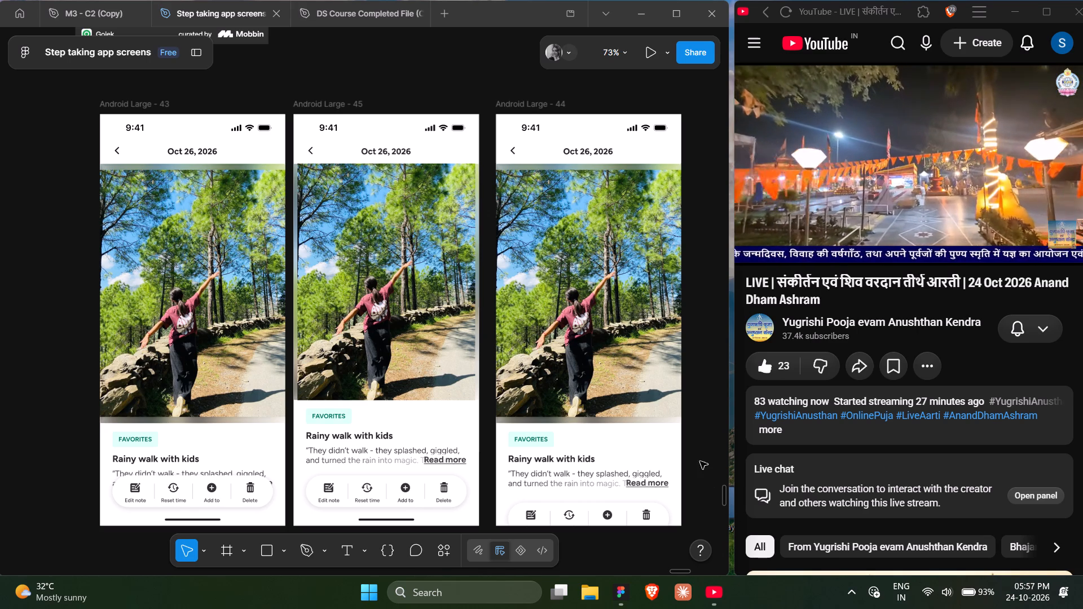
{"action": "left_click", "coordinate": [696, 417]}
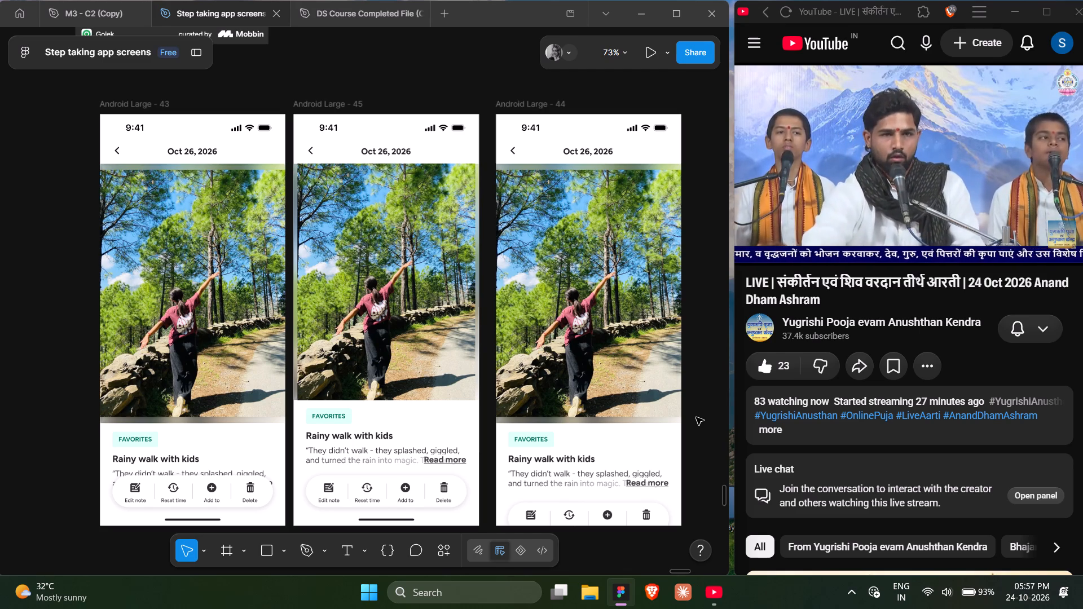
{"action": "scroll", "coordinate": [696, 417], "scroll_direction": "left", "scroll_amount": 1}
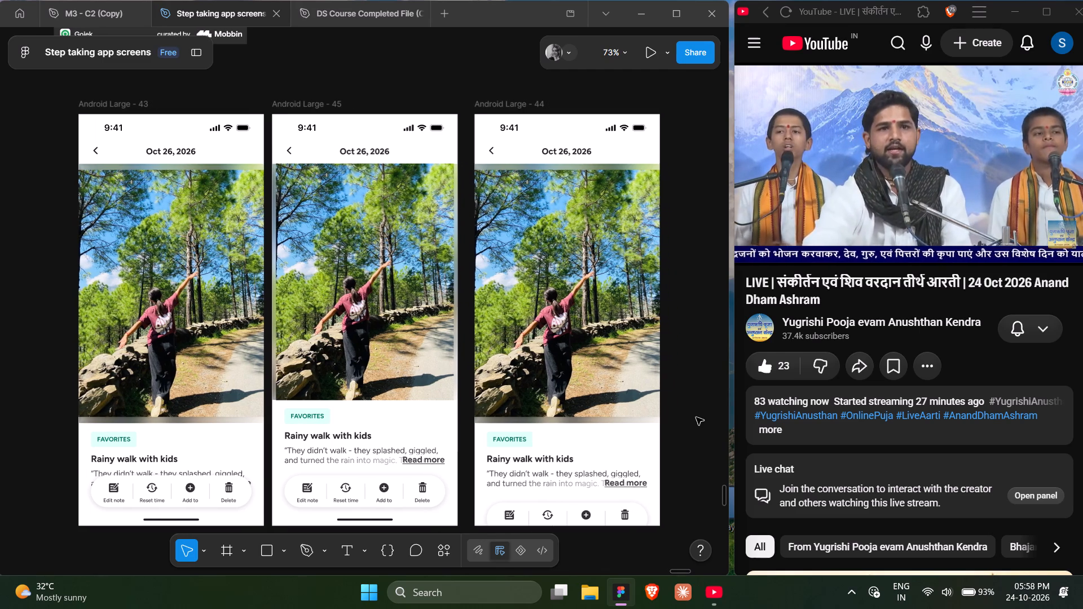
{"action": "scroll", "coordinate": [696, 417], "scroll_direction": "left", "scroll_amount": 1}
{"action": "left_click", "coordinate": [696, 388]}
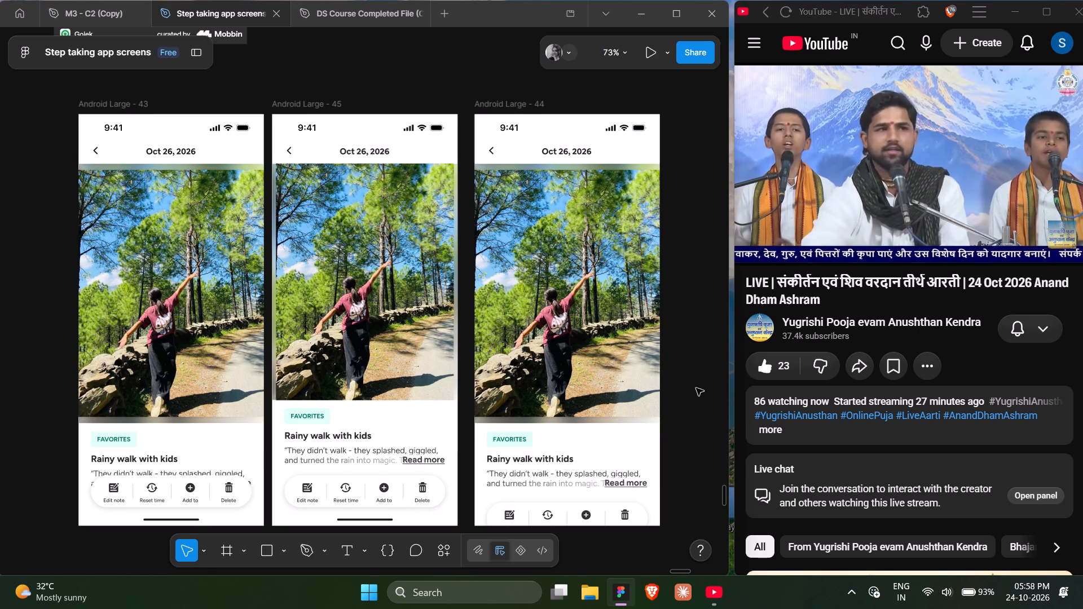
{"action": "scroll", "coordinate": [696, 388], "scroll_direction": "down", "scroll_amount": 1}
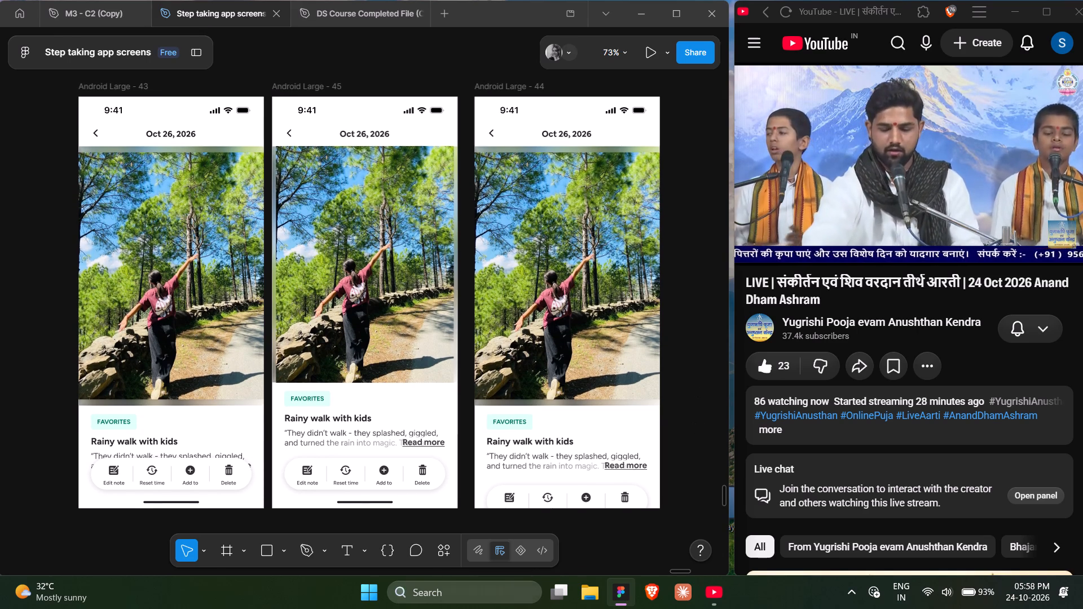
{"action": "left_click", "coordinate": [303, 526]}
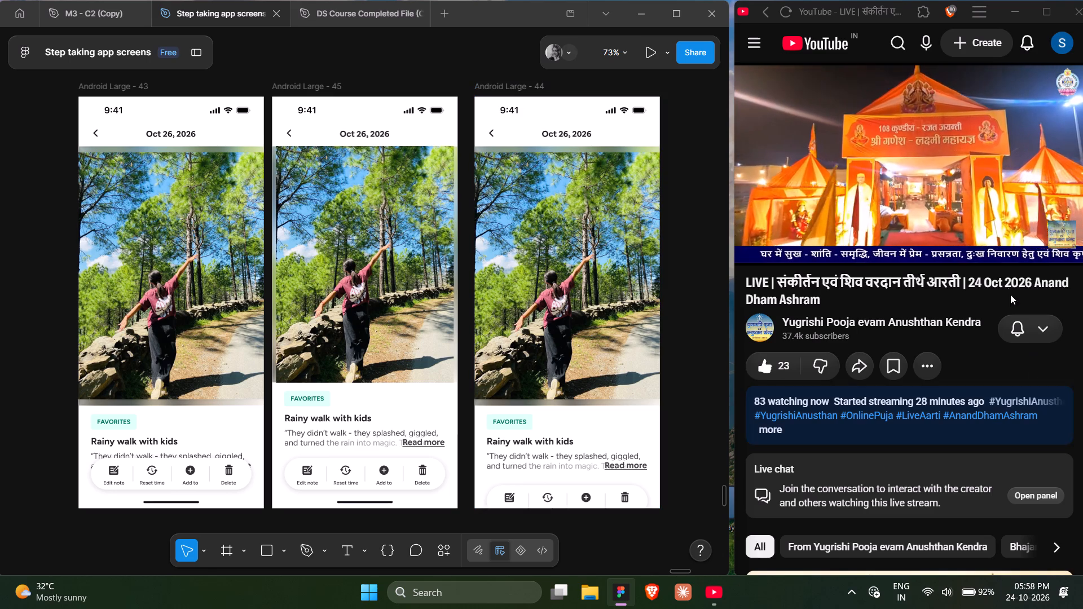
Watch the YouTube live stream in full screen and return it to its smaller window.
{"action": "left_click", "coordinate": [1037, 246]}
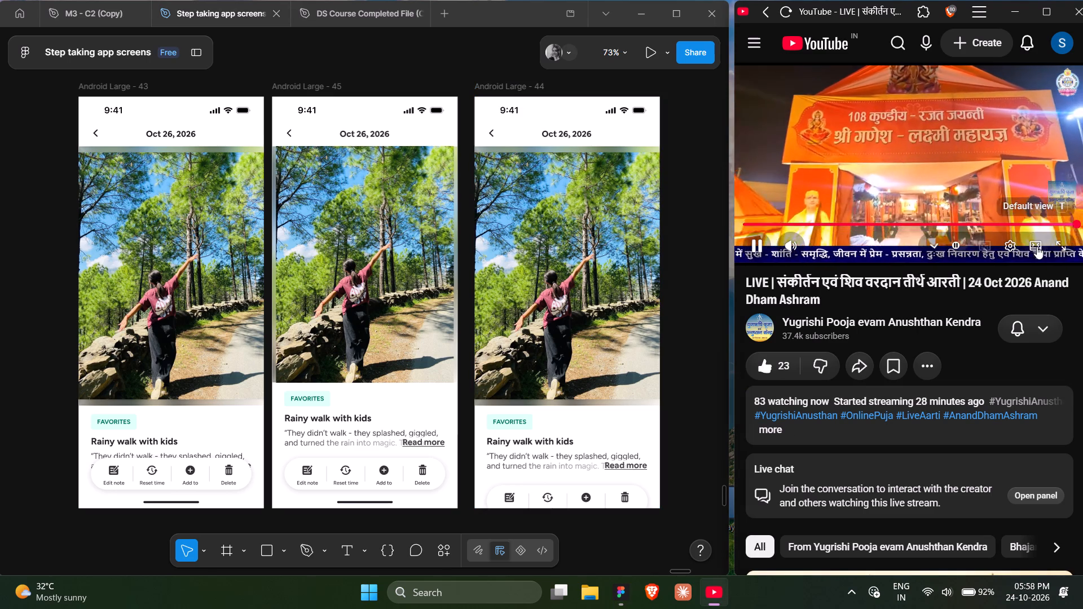
{"action": "left_click", "coordinate": [1067, 246]}
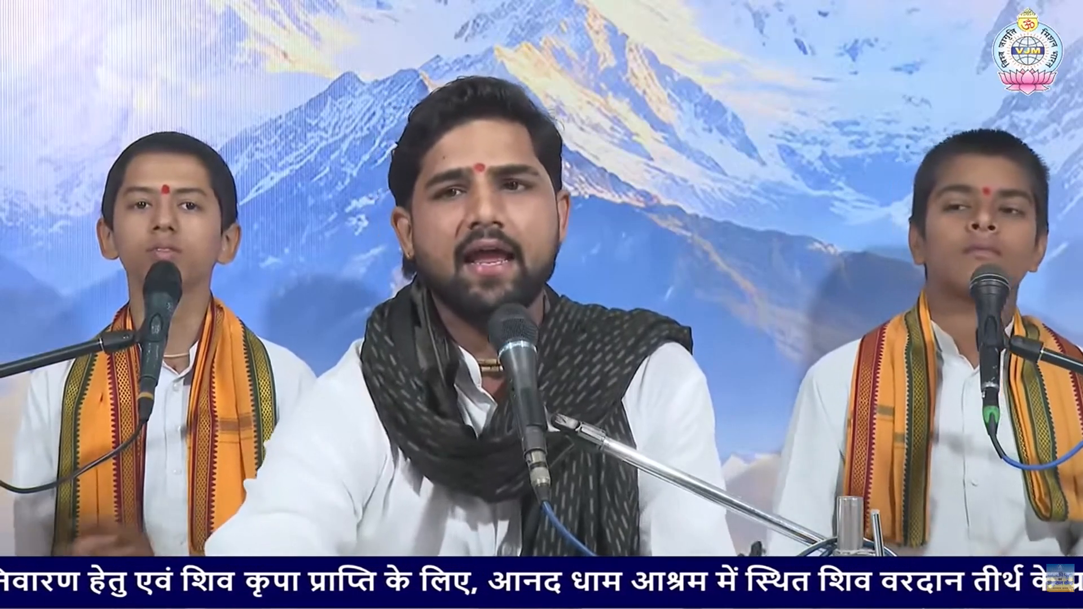
{"action": "key", "text": "Escape"}
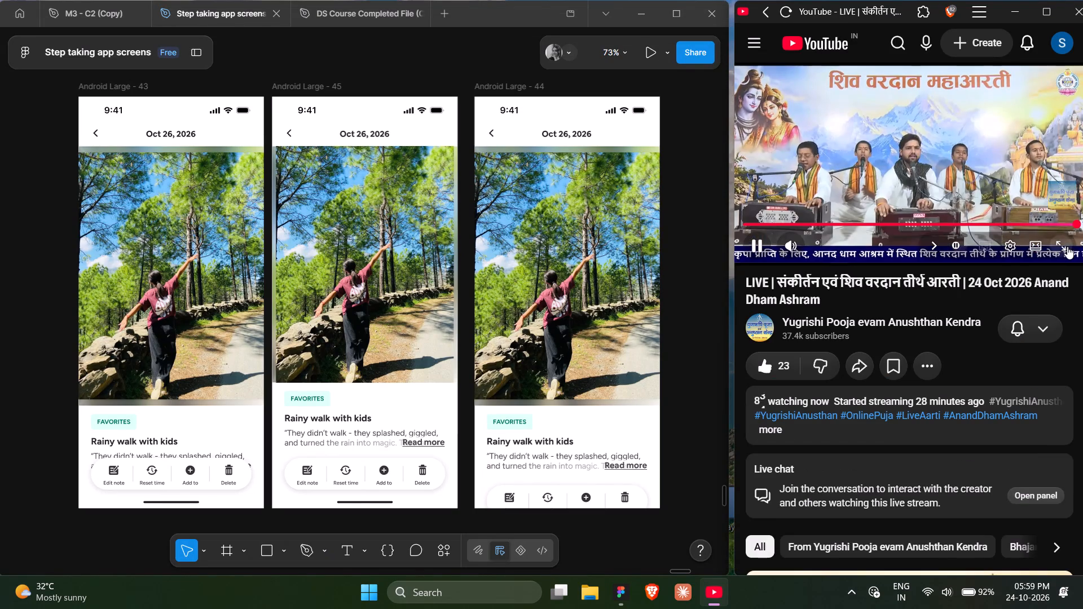
Switch back to Figma and inspect the properties of the Android Large - 45 frame.
{"action": "left_click", "coordinate": [500, 19]}
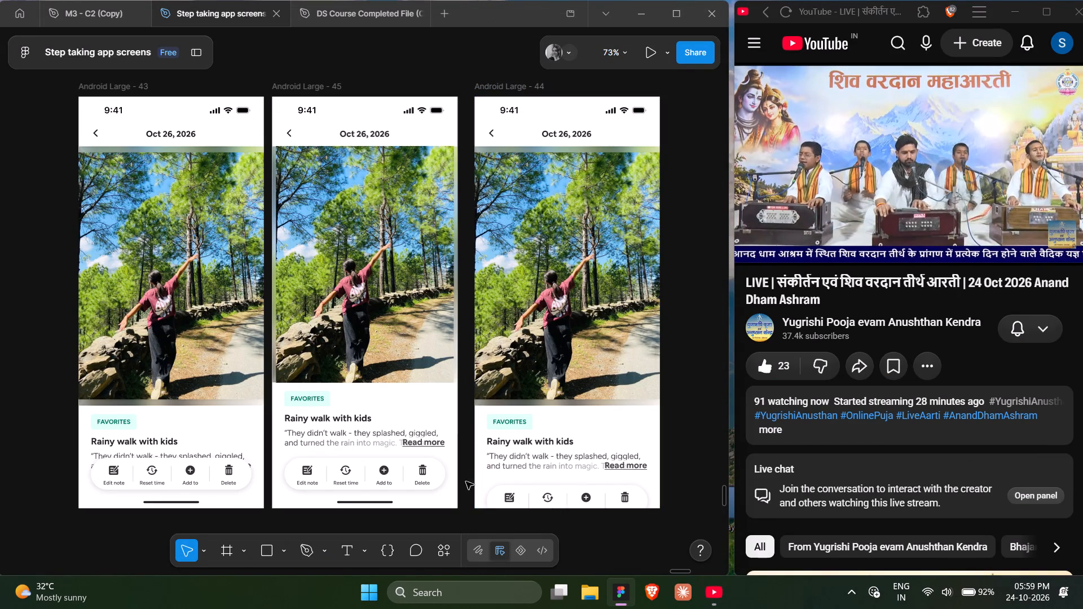
{"action": "left_click", "coordinate": [471, 526]}
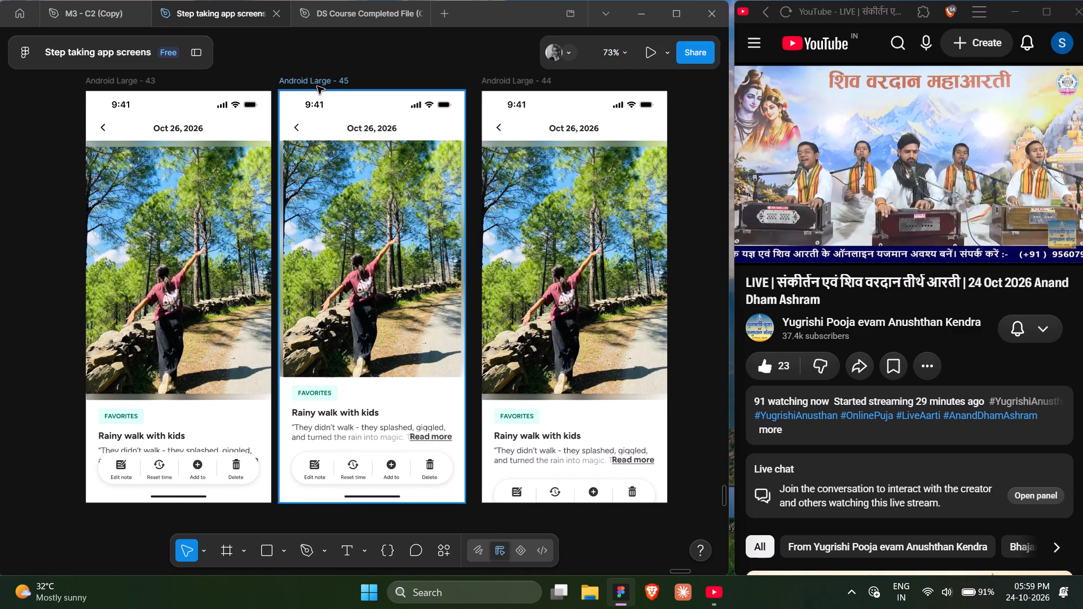
{"action": "left_click", "coordinate": [317, 86]}
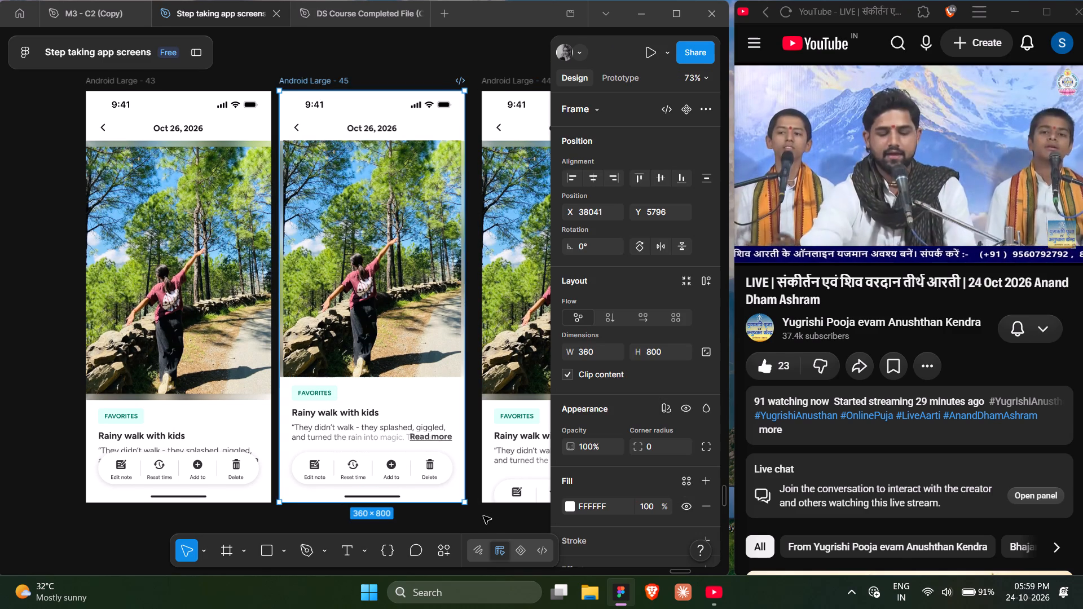
{"action": "left_click", "coordinate": [482, 516]}
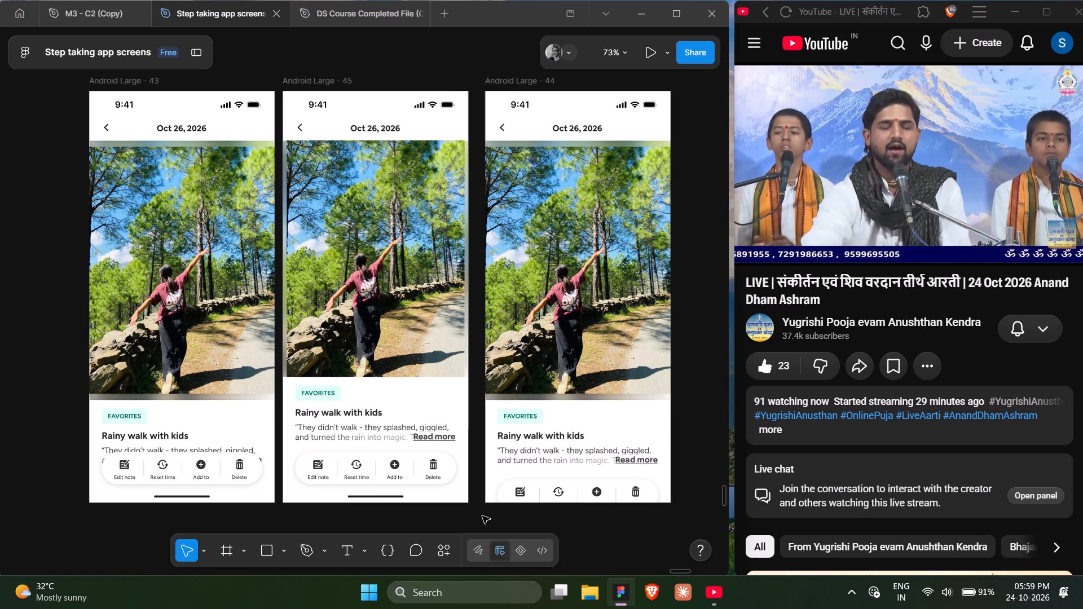
Raise the system volume further to roughly three quarters of its range.
{"action": "left_click", "coordinate": [939, 593]}
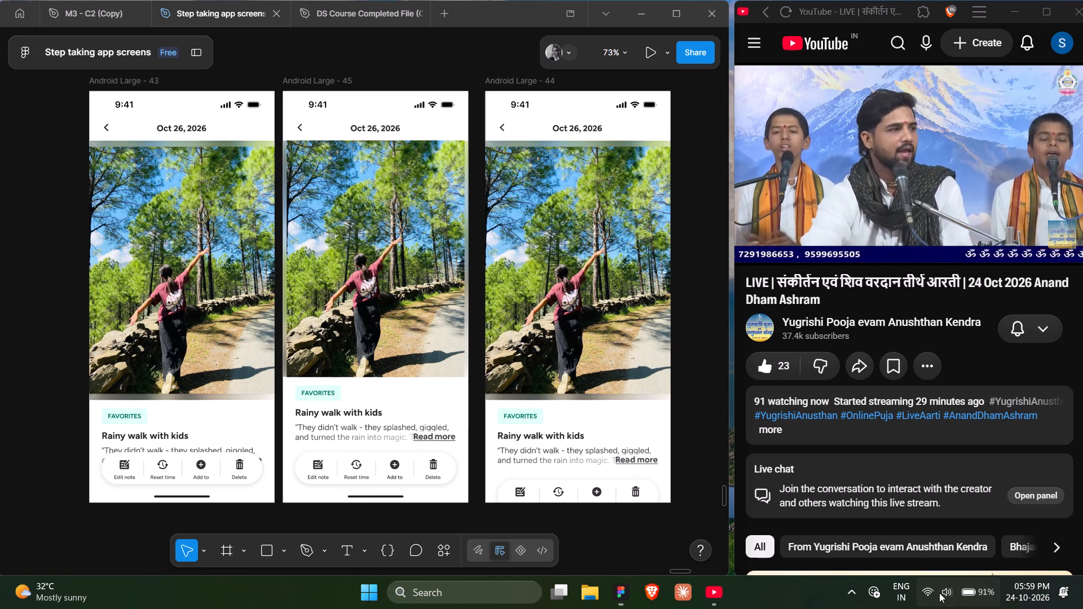
{"action": "left_click_drag", "start_coordinate": [958, 510], "coordinate": [962, 510]}
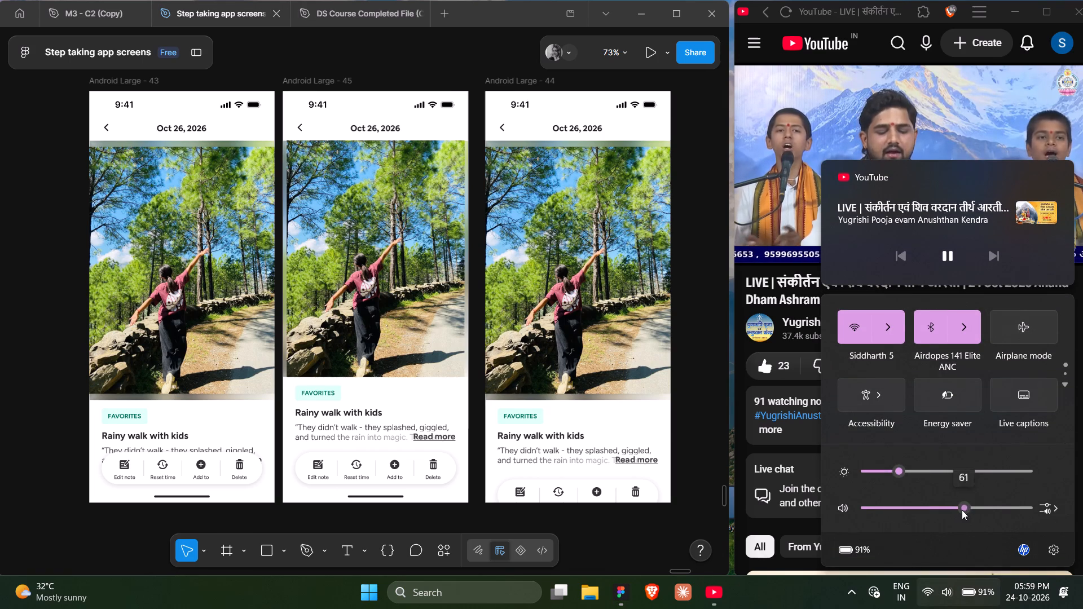
{"action": "left_click_drag", "start_coordinate": [962, 510], "coordinate": [983, 510]}
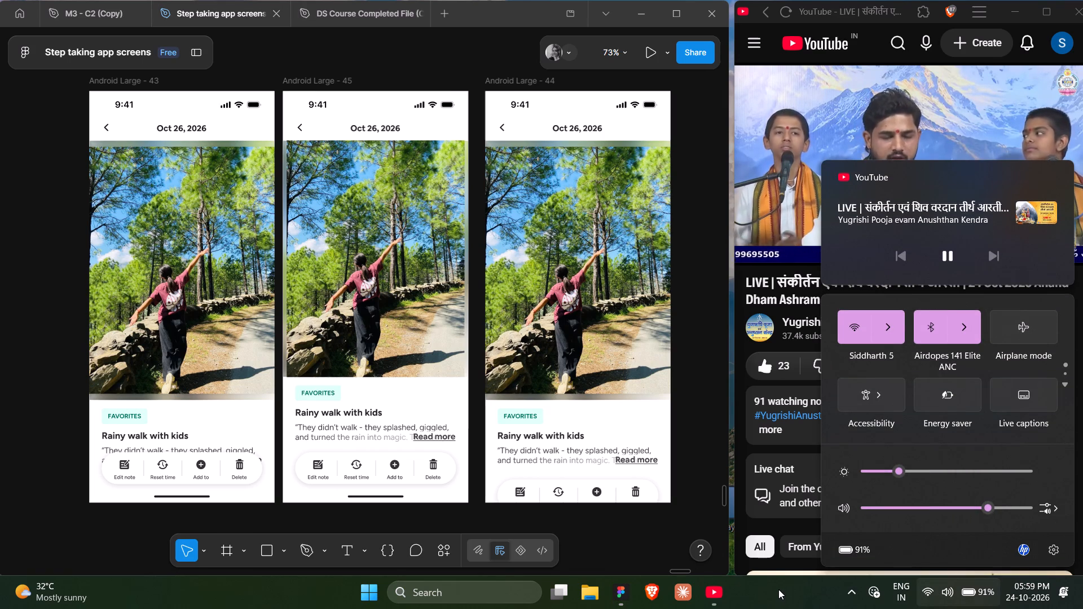
{"action": "left_click", "coordinate": [778, 588]}
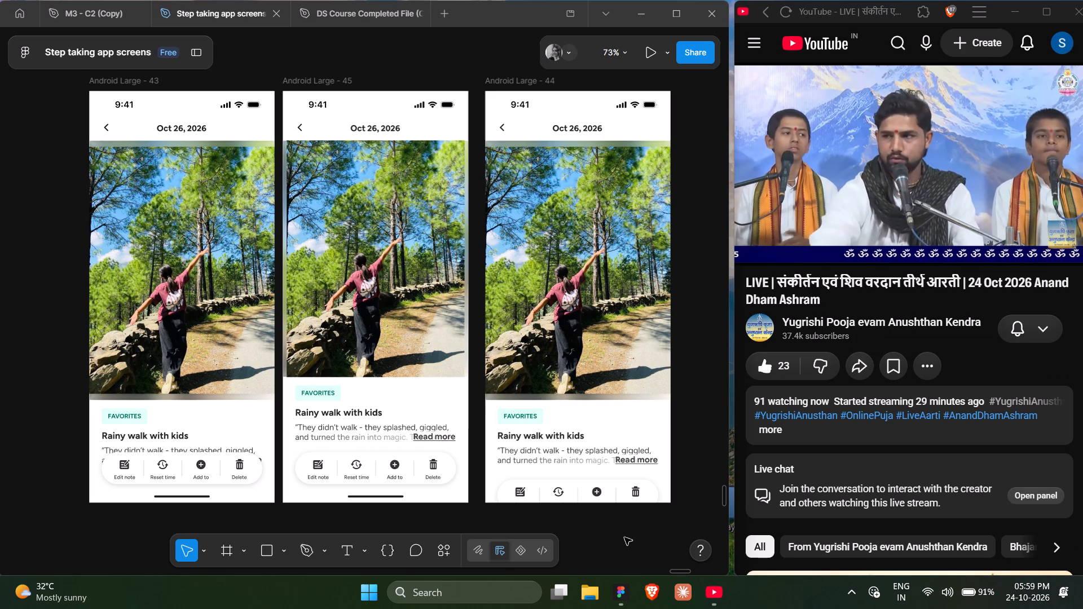
Examine the Android Large - 45 screen closely, including its Edit note label and the note's photo.
{"action": "left_click", "coordinate": [624, 537]}
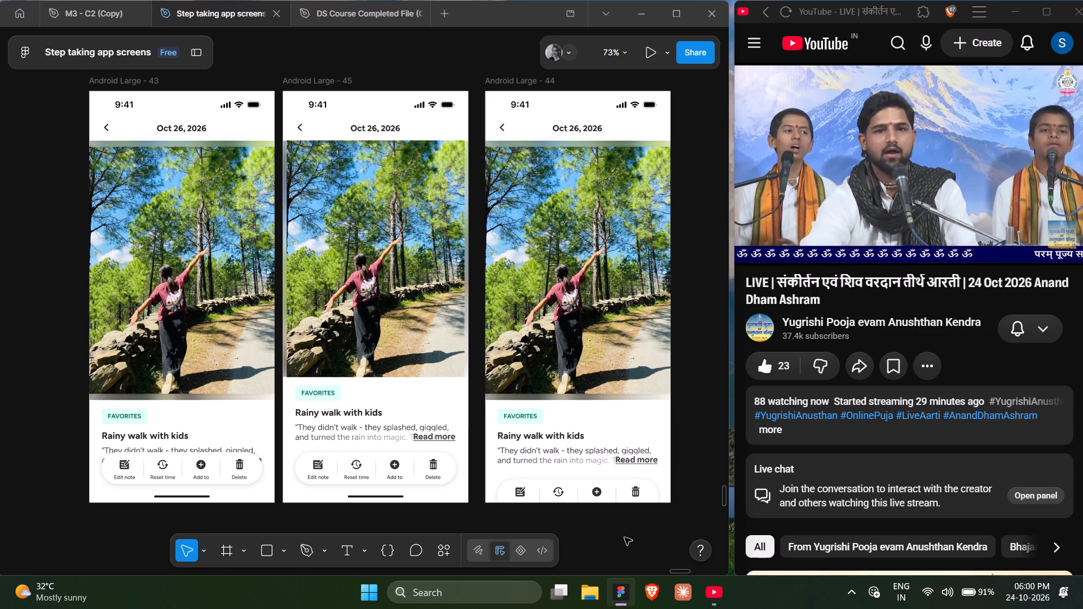
{"action": "scroll", "coordinate": [320, 520], "scroll_direction": "right", "scroll_amount": 1}
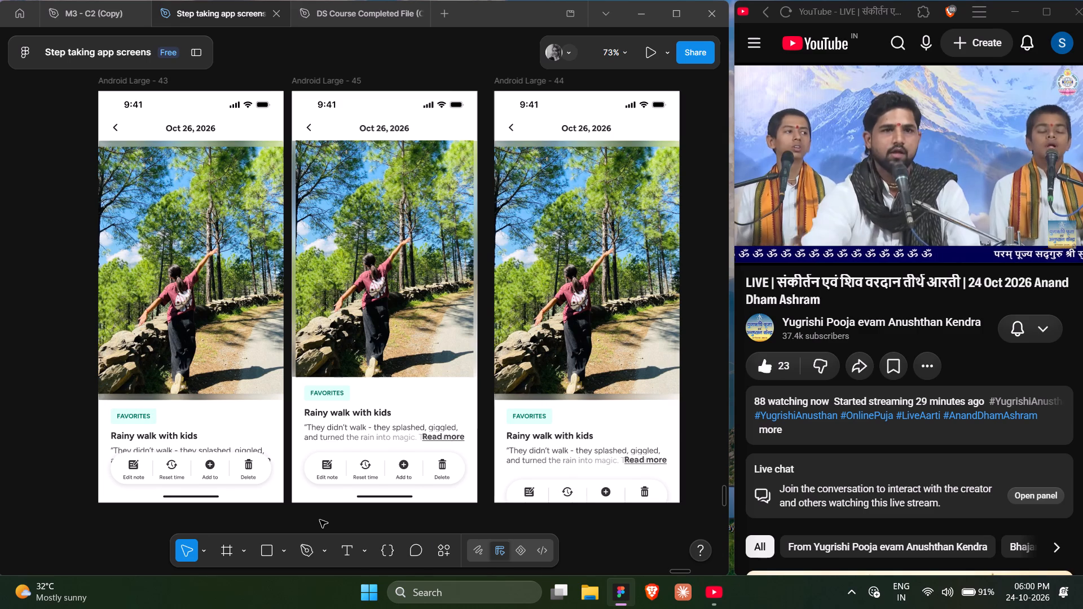
{"action": "scroll", "coordinate": [320, 520], "scroll_direction": "right", "scroll_amount": 1}
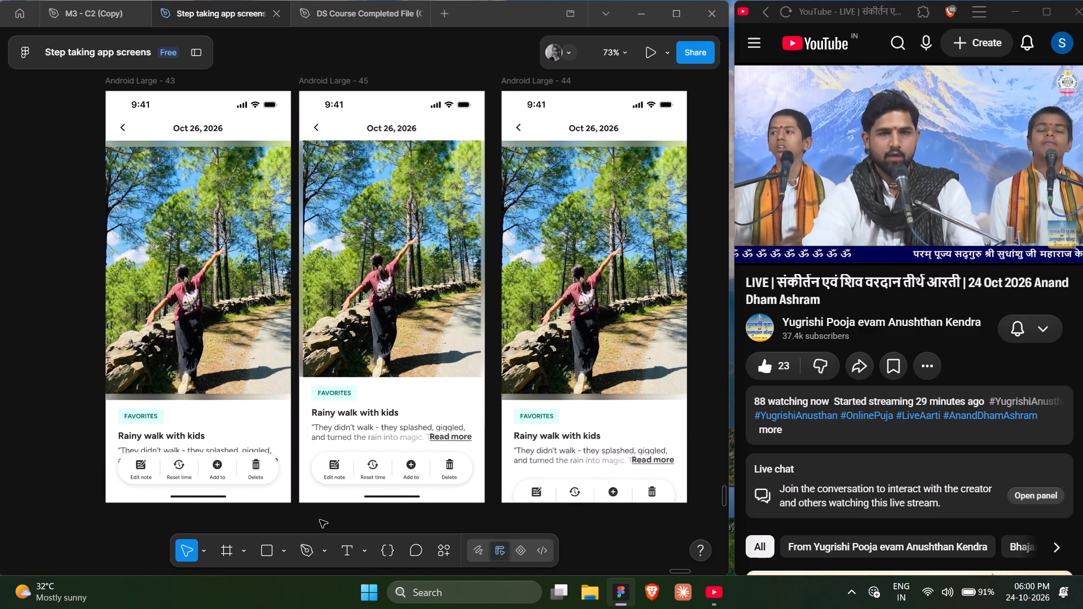
{"action": "left_click", "coordinate": [328, 479], "text": "ctrl"}
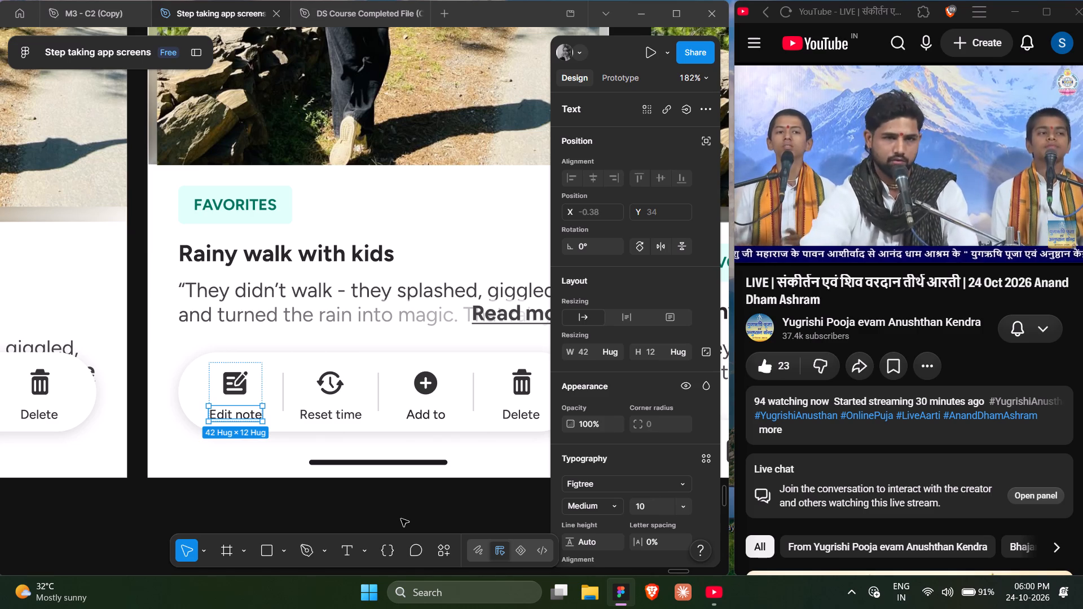
{"action": "left_click", "coordinate": [401, 519]}
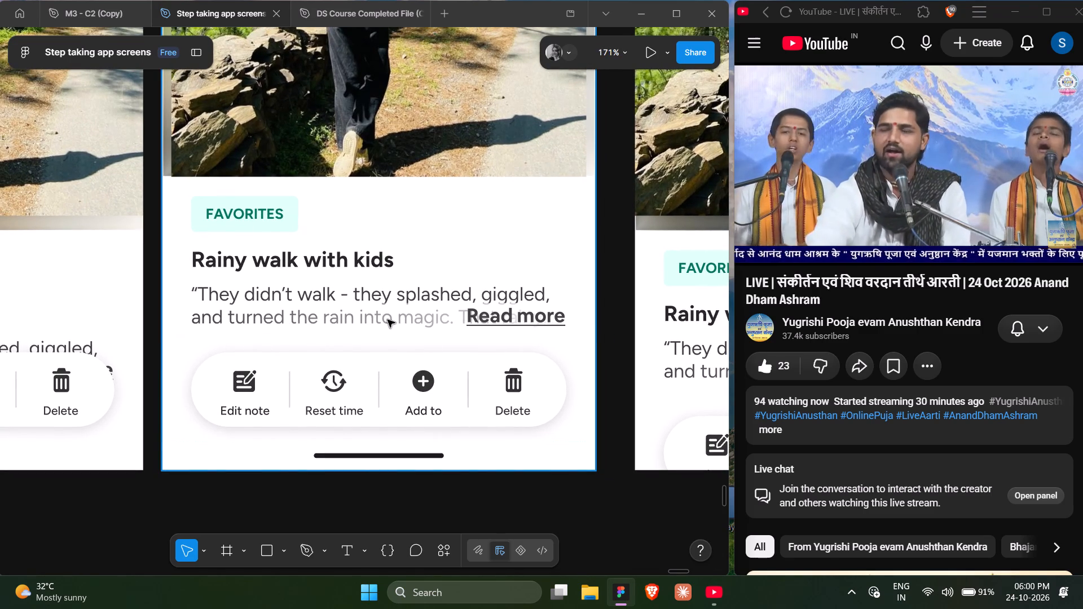
{"action": "scroll", "coordinate": [388, 320], "scroll_direction": "up", "scroll_amount": 1}
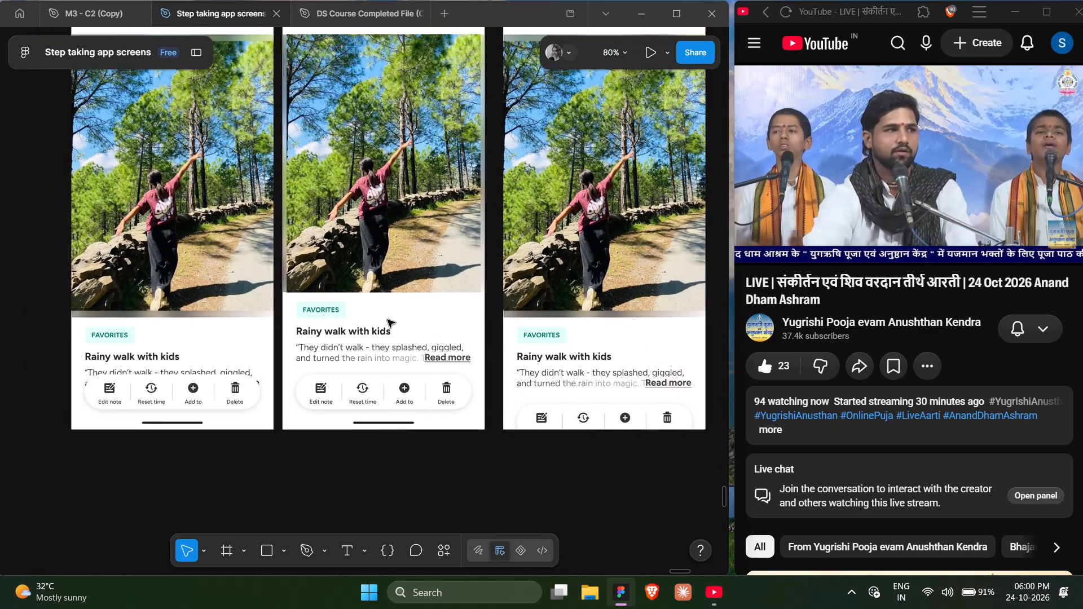
{"action": "scroll", "coordinate": [388, 320], "scroll_direction": "up", "scroll_amount": 1}
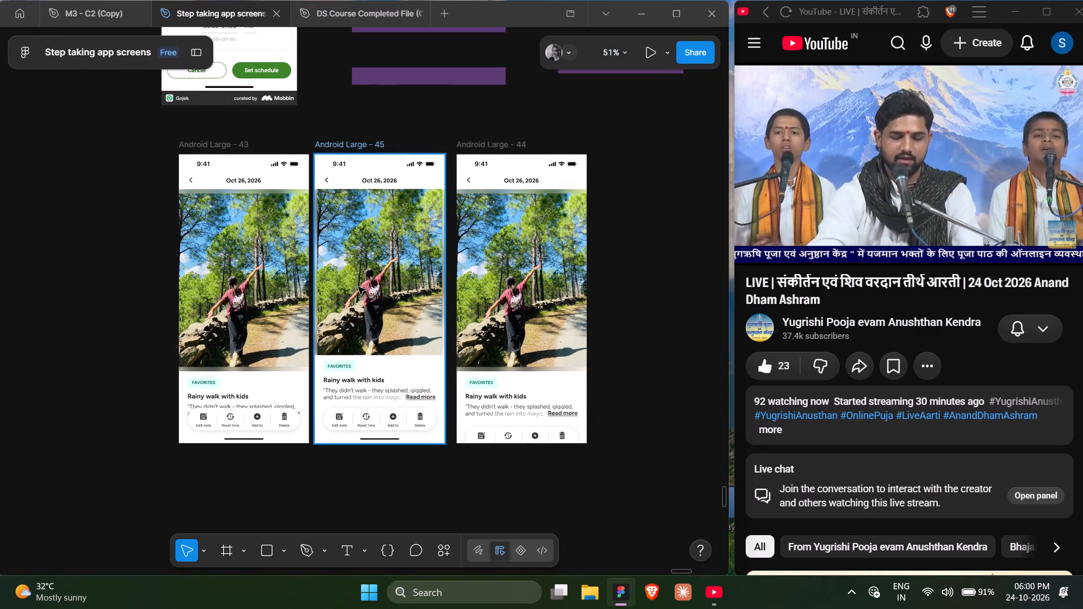
{"action": "scroll", "coordinate": [134, 253], "scroll_direction": "right", "scroll_amount": 1}
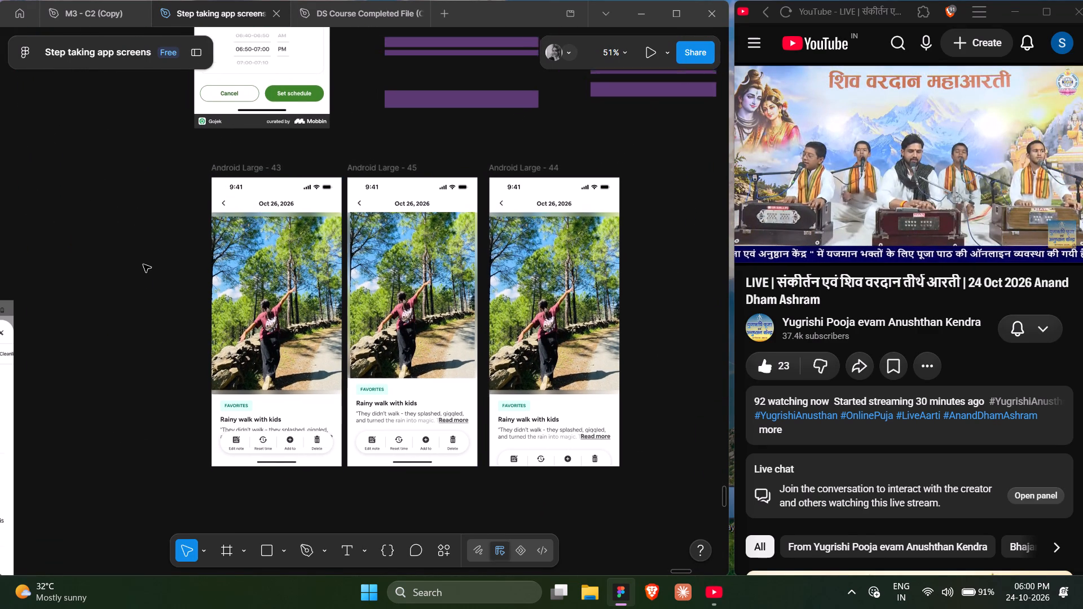
{"action": "scroll", "coordinate": [143, 264], "scroll_direction": "right", "scroll_amount": 1}
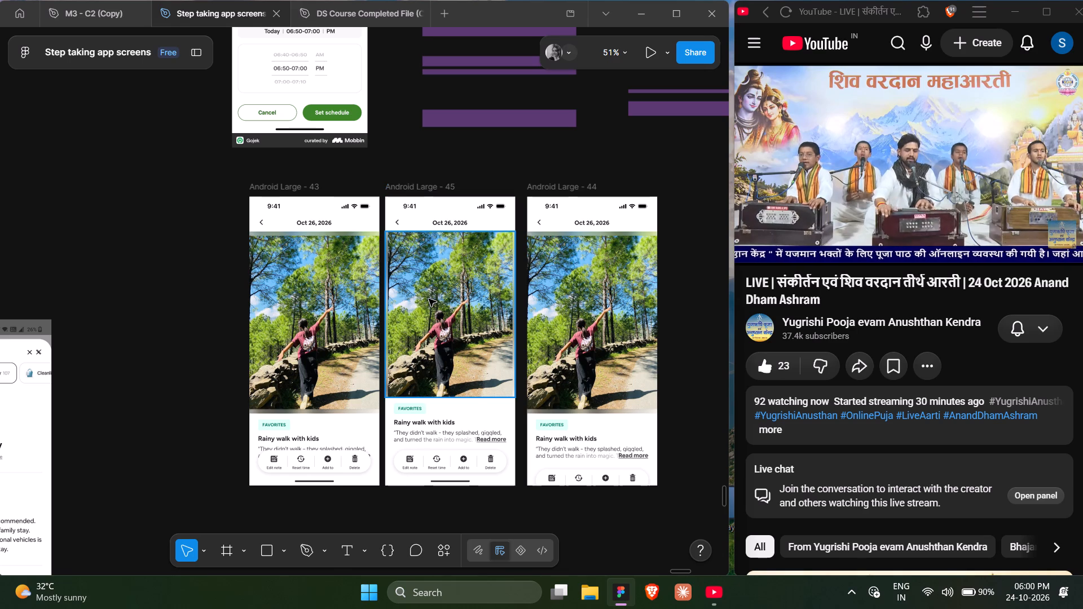
{"action": "left_click", "coordinate": [429, 299], "text": "ctrl"}
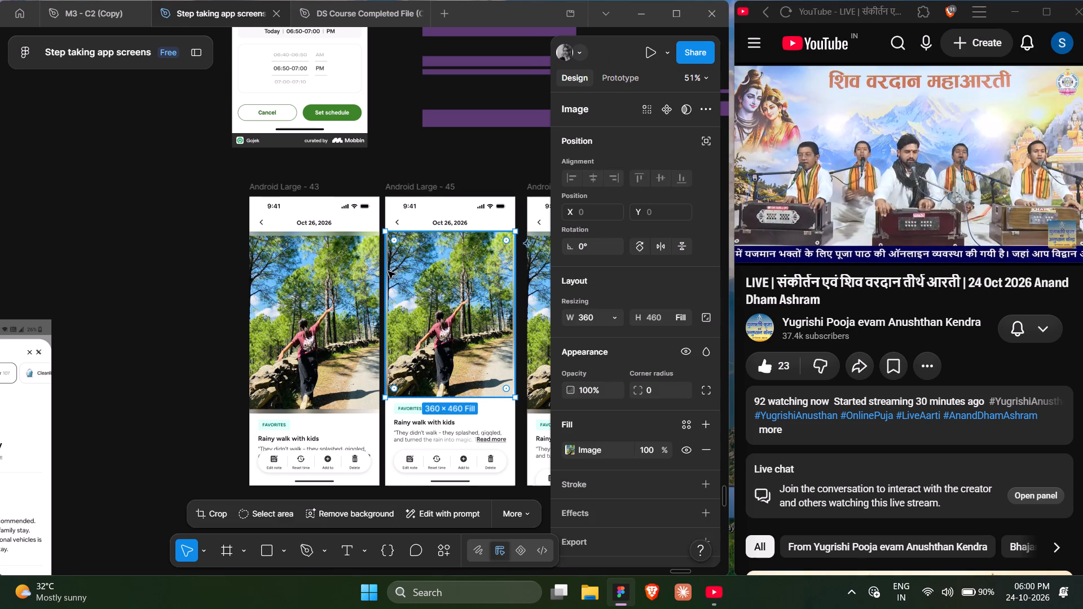
{"action": "left_click", "coordinate": [141, 377]}
Survey the Android Large - 43, 45 and 44 screens alongside the neighbouring Frame 3025 and Frame 3026 reference designs.
{"action": "scroll", "coordinate": [231, 377], "scroll_direction": "right", "scroll_amount": 3}
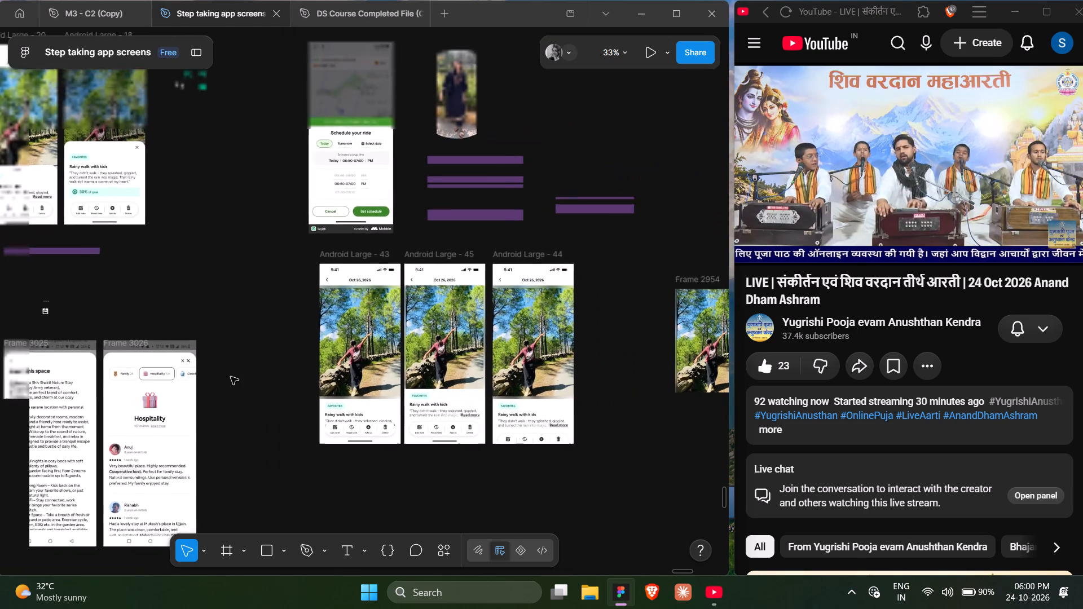
{"action": "scroll", "coordinate": [231, 377], "scroll_direction": "right", "scroll_amount": 3}
{"action": "left_click", "coordinate": [263, 321]}
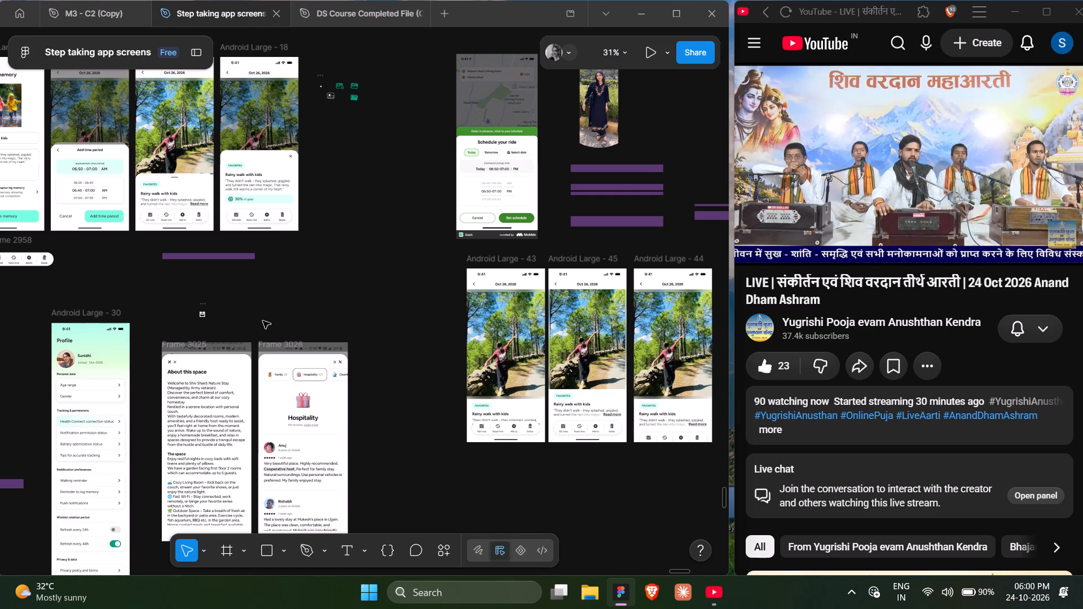
{"action": "left_click", "coordinate": [341, 307]}
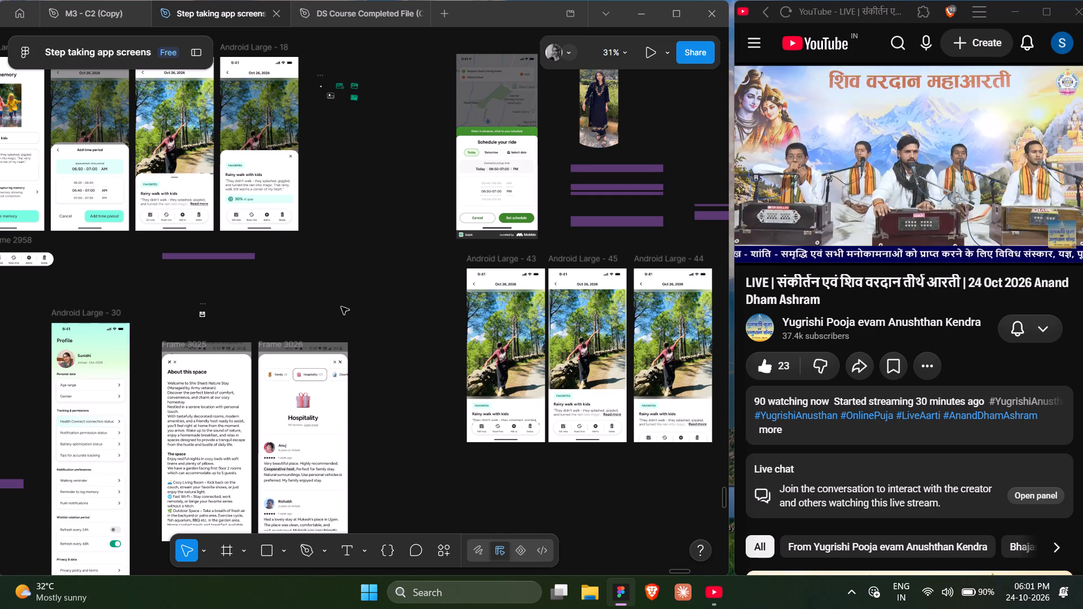
{"action": "scroll", "coordinate": [341, 307], "scroll_direction": "right", "scroll_amount": 1}
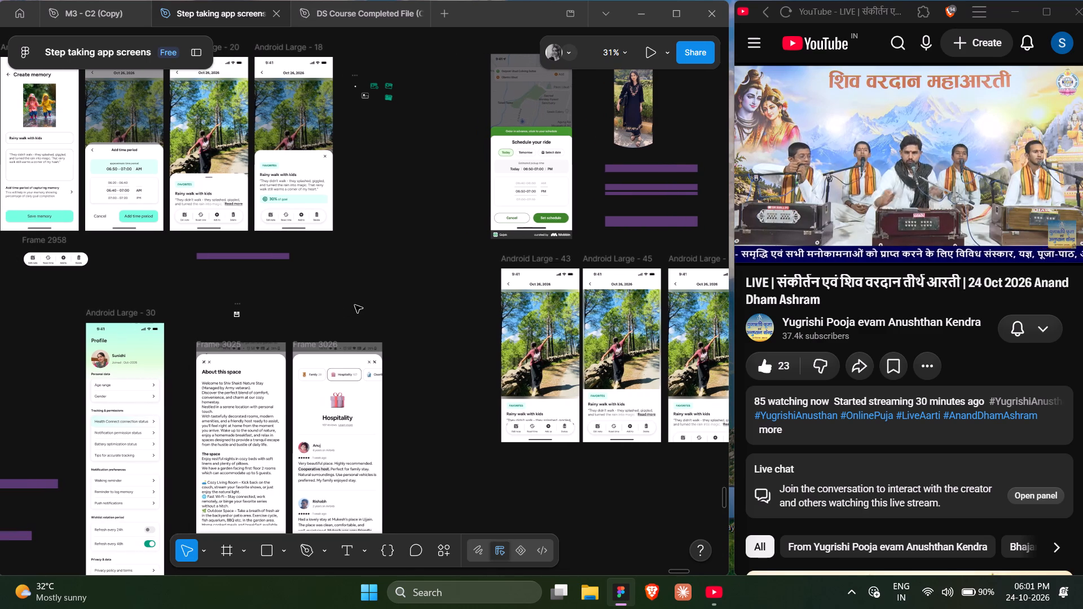
{"action": "left_click", "coordinate": [355, 305]}
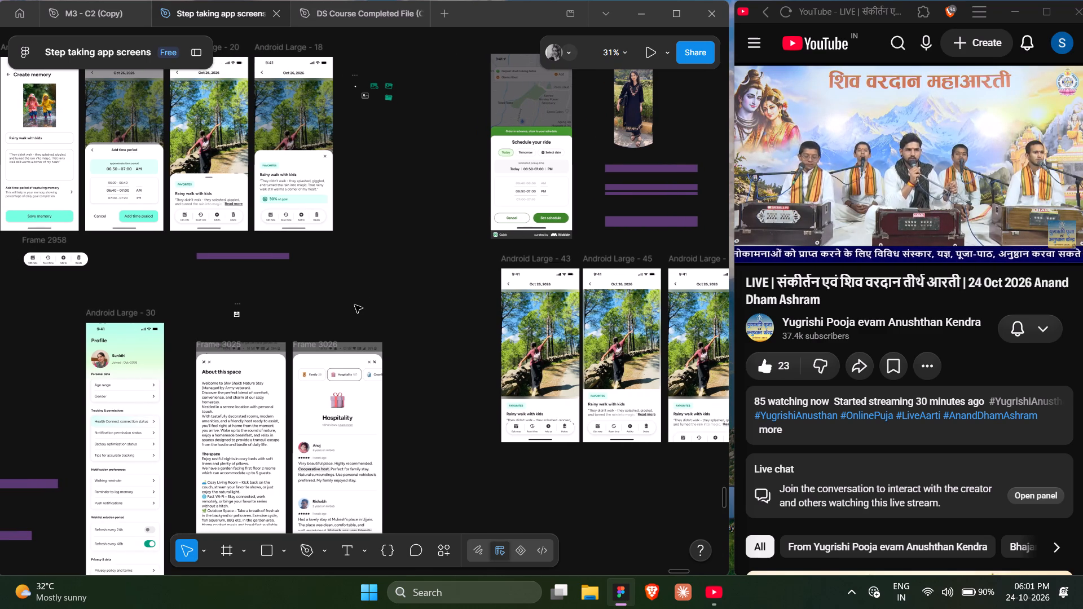
{"action": "left_click", "coordinate": [398, 302]}
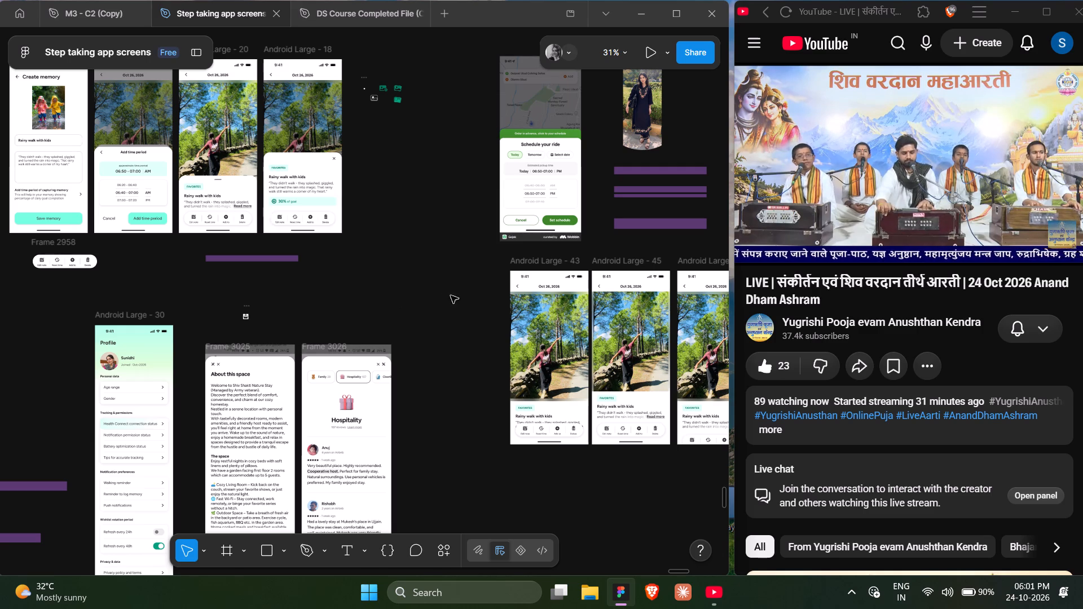
Examine the Profile screens Android Large - 30, 29 and 28 and the memory creation screens around them.
{"action": "left_click", "coordinate": [468, 299]}
{"action": "scroll", "coordinate": [468, 299], "scroll_direction": "down", "scroll_amount": 1}
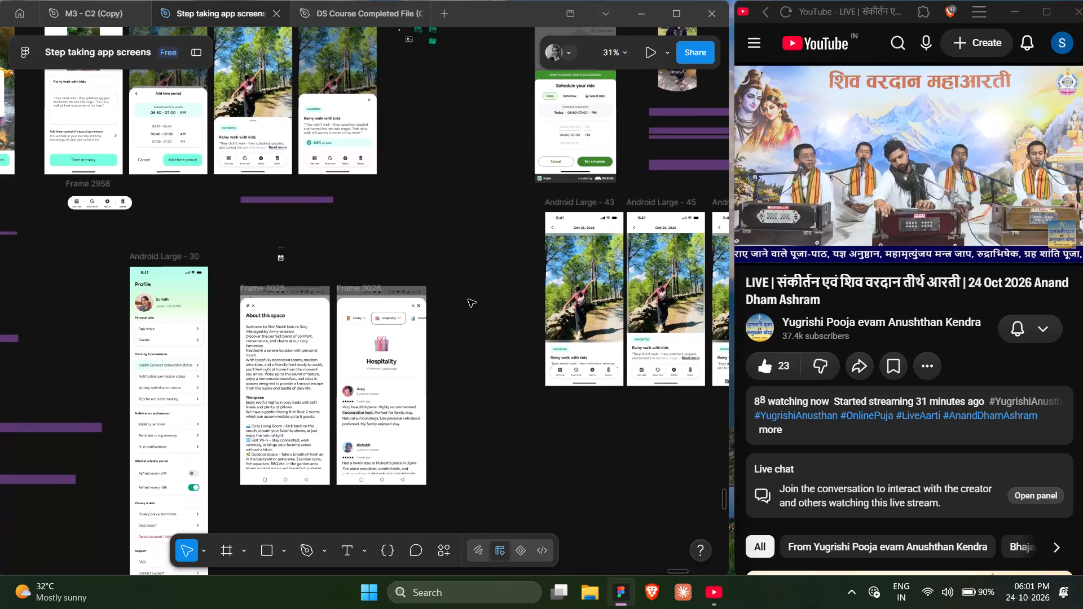
{"action": "scroll", "coordinate": [468, 299], "scroll_direction": "down", "scroll_amount": 1}
{"action": "left_click", "coordinate": [411, 192]}
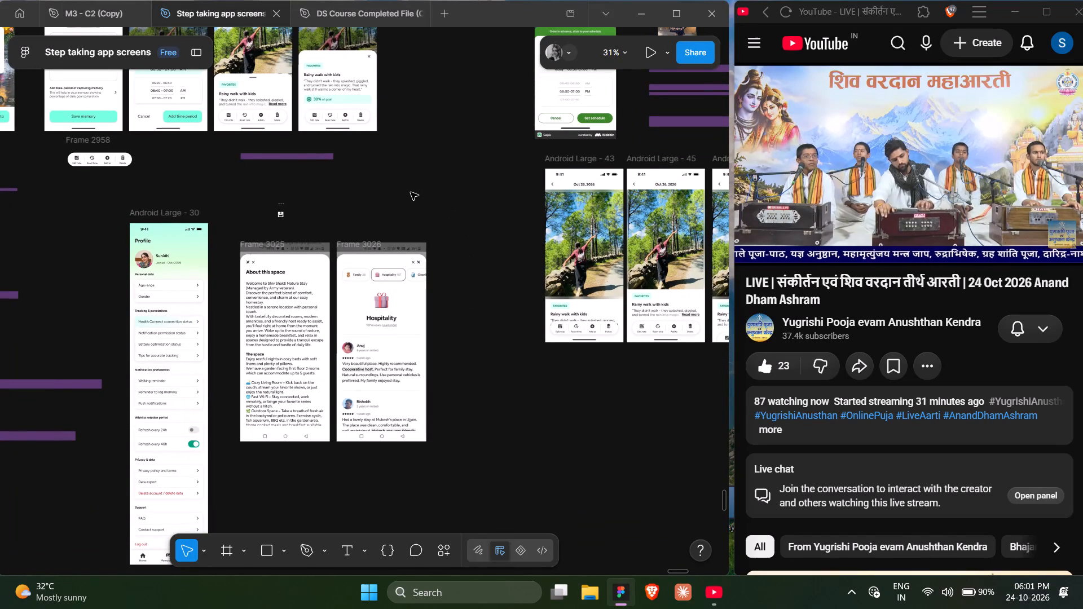
{"action": "scroll", "coordinate": [411, 192], "scroll_direction": "right", "scroll_amount": 3}
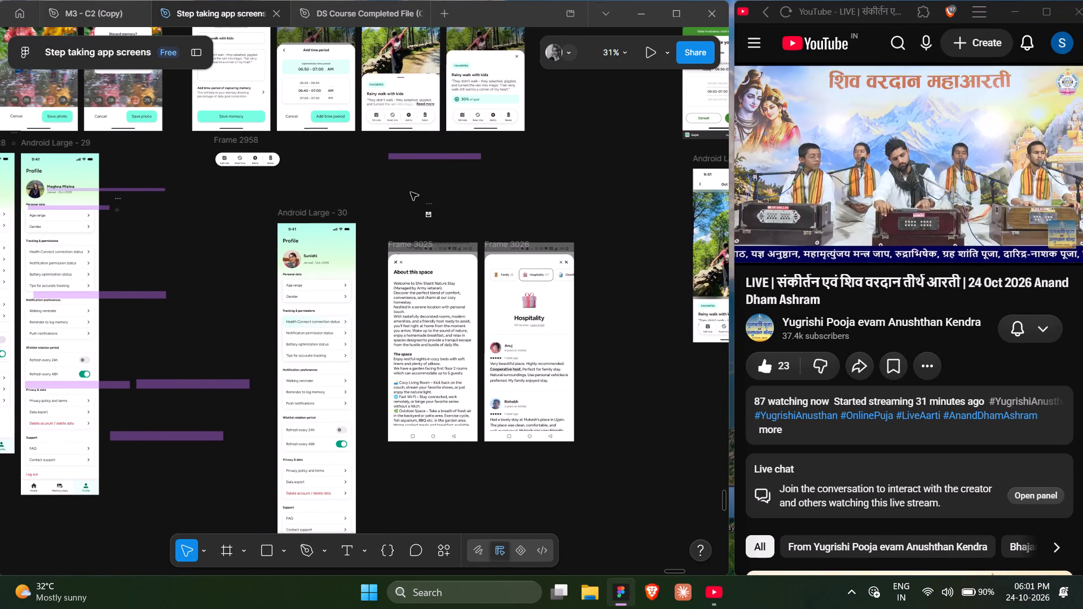
{"action": "left_click", "coordinate": [231, 256]}
{"action": "scroll", "coordinate": [231, 256], "scroll_direction": "right", "scroll_amount": 3}
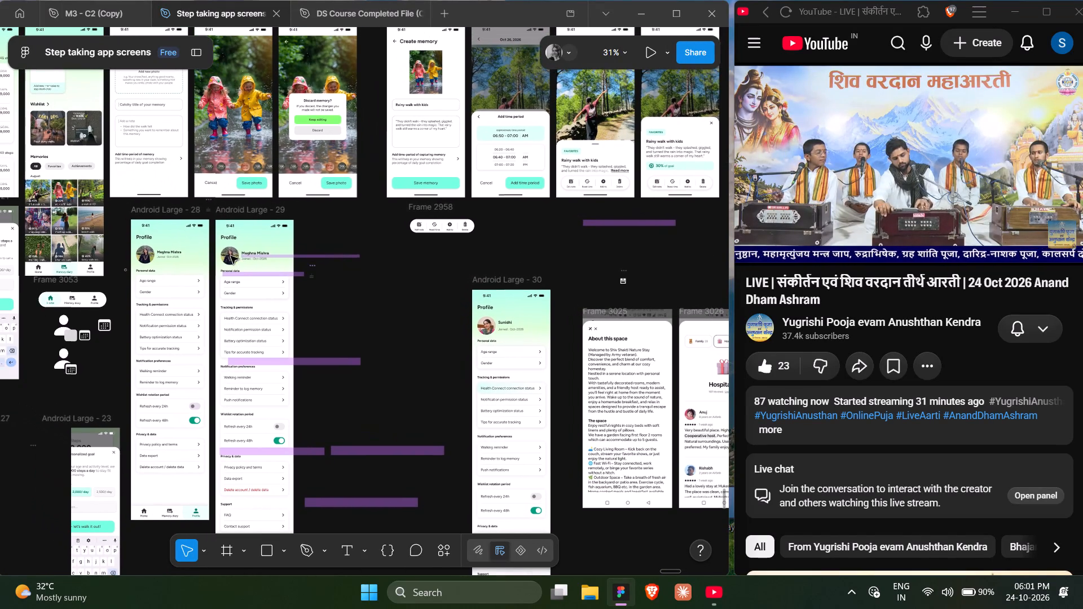
{"action": "left_click", "coordinate": [334, 210]}
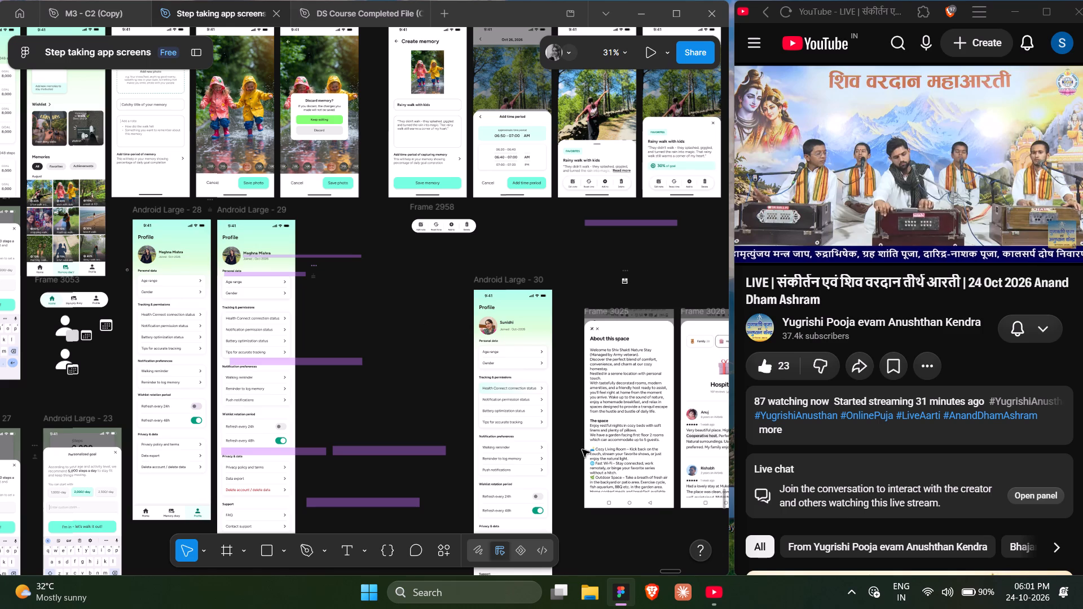
Check the system notifications and calendar, and return to the Figma canvas.
{"action": "left_click", "coordinate": [1010, 595]}
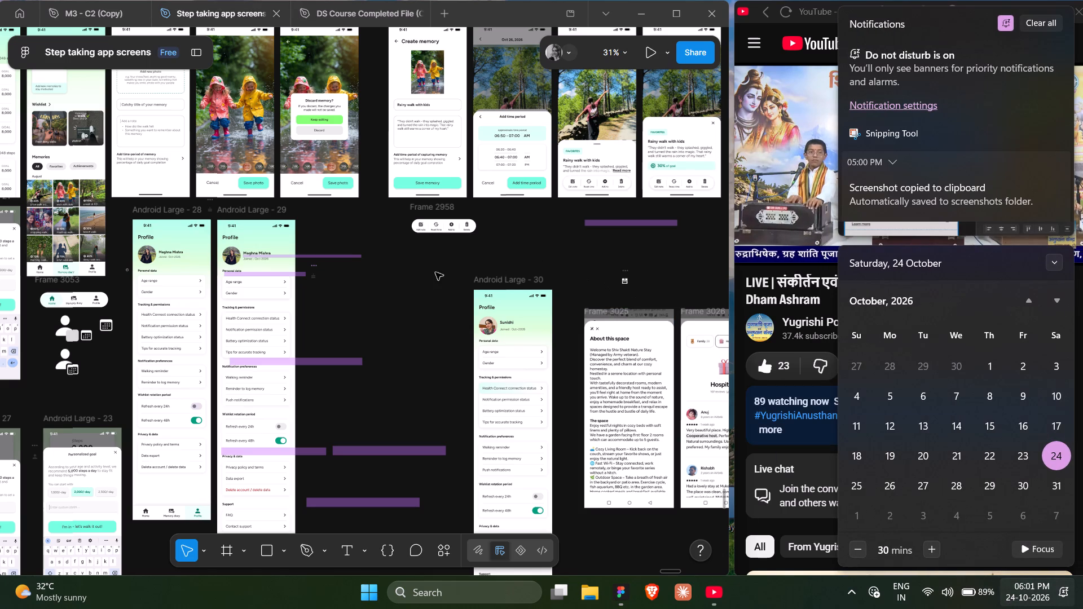
{"action": "left_click", "coordinate": [425, 279]}
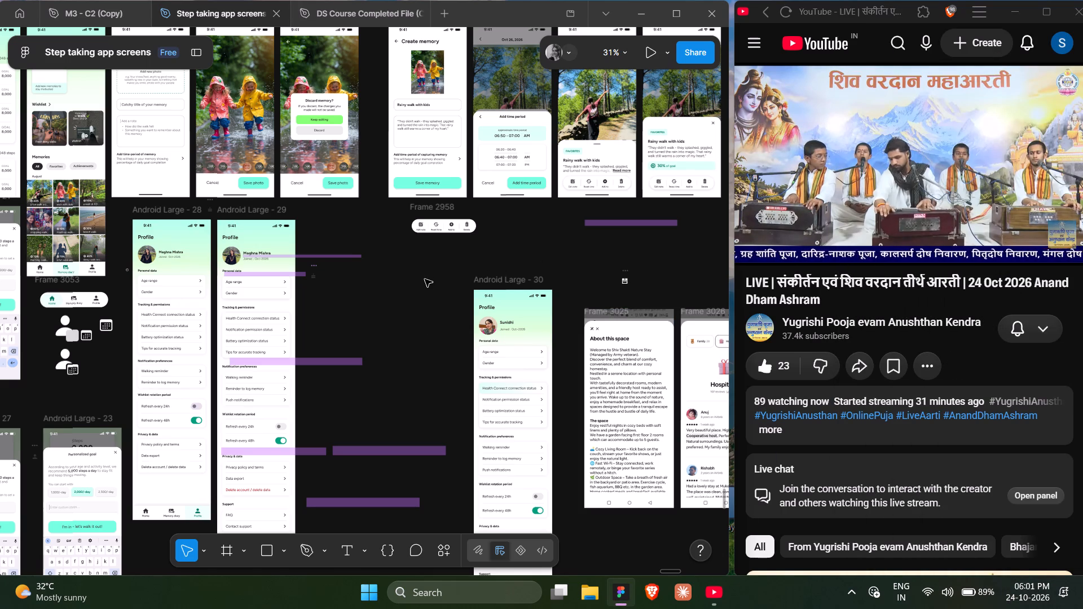
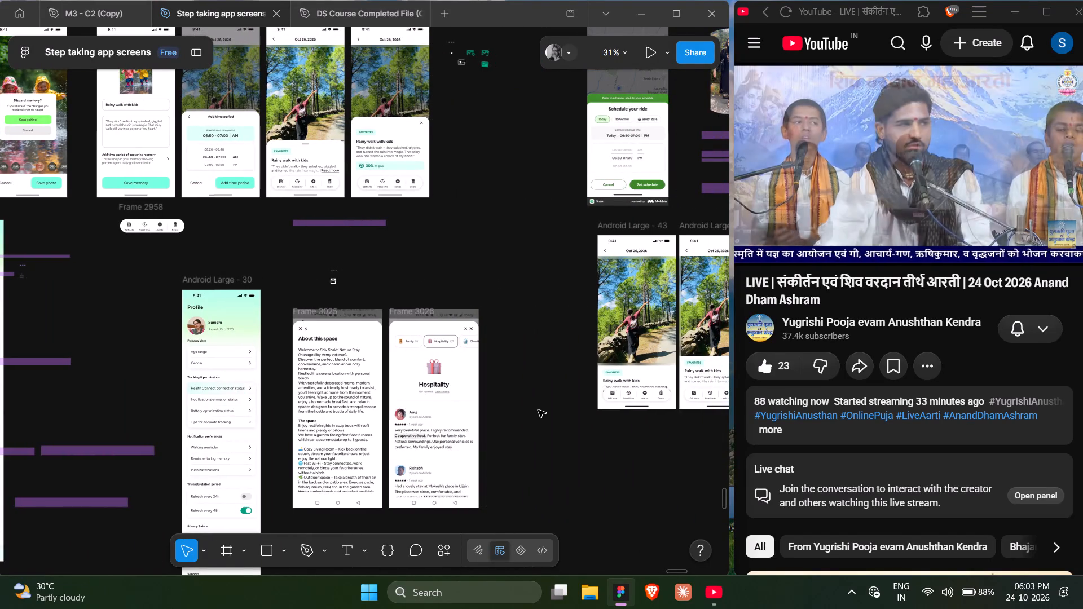
Examine the Rainy walk with kids note screens Android Large - 43 and 45 side by side, including their photos and note text.
{"action": "scroll", "coordinate": [651, 443], "scroll_direction": "left", "scroll_amount": 1}
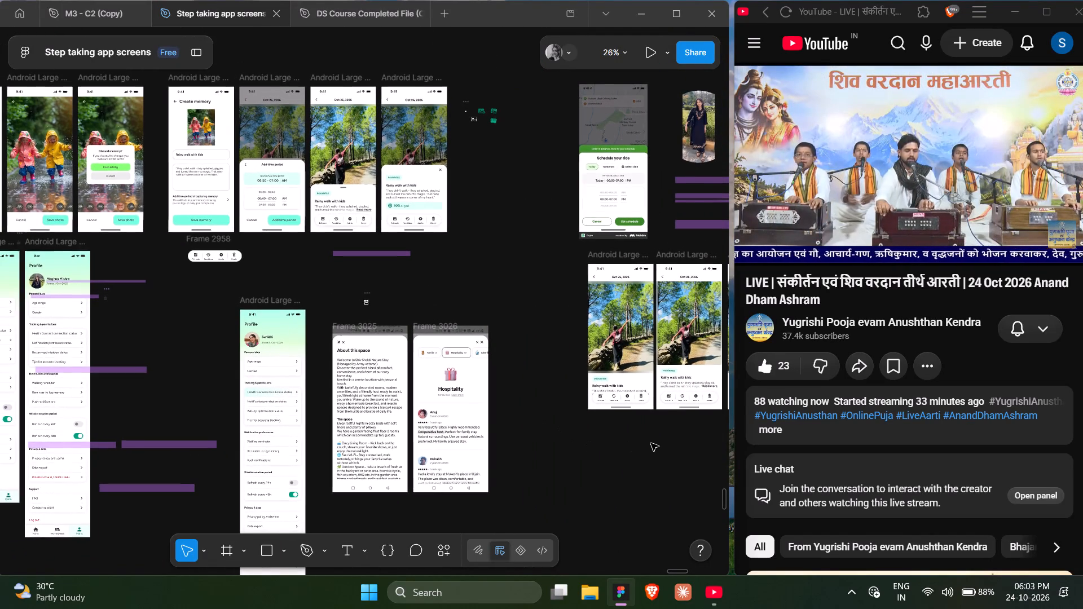
{"action": "scroll", "coordinate": [651, 443], "scroll_direction": "left", "scroll_amount": 1}
{"action": "left_click", "coordinate": [626, 444]}
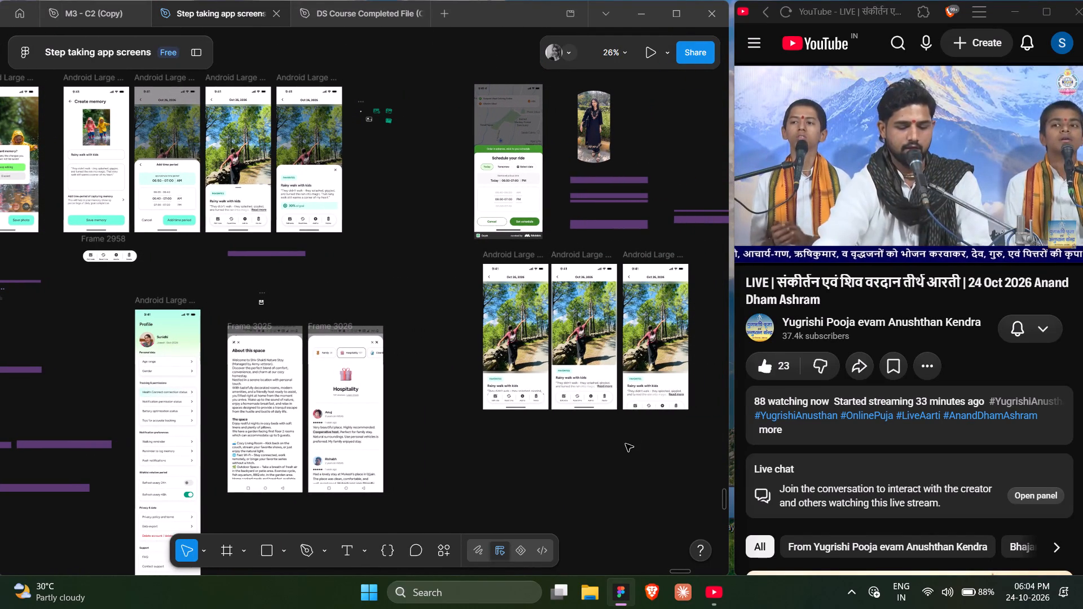
{"action": "scroll", "coordinate": [626, 444], "scroll_direction": "up", "scroll_amount": 2}
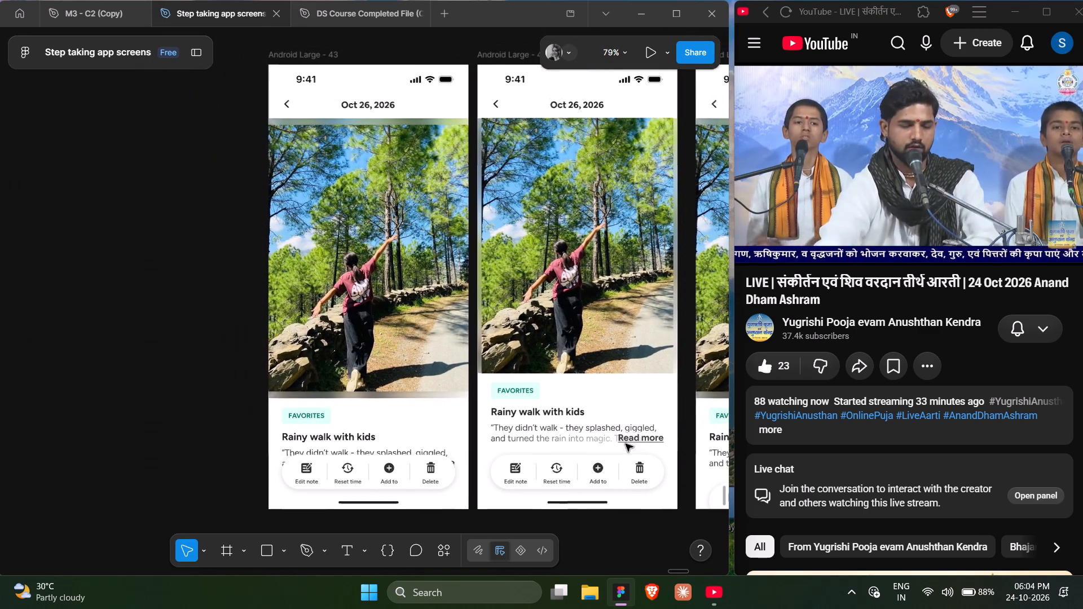
{"action": "scroll", "coordinate": [626, 444], "scroll_direction": "up", "scroll_amount": 1}
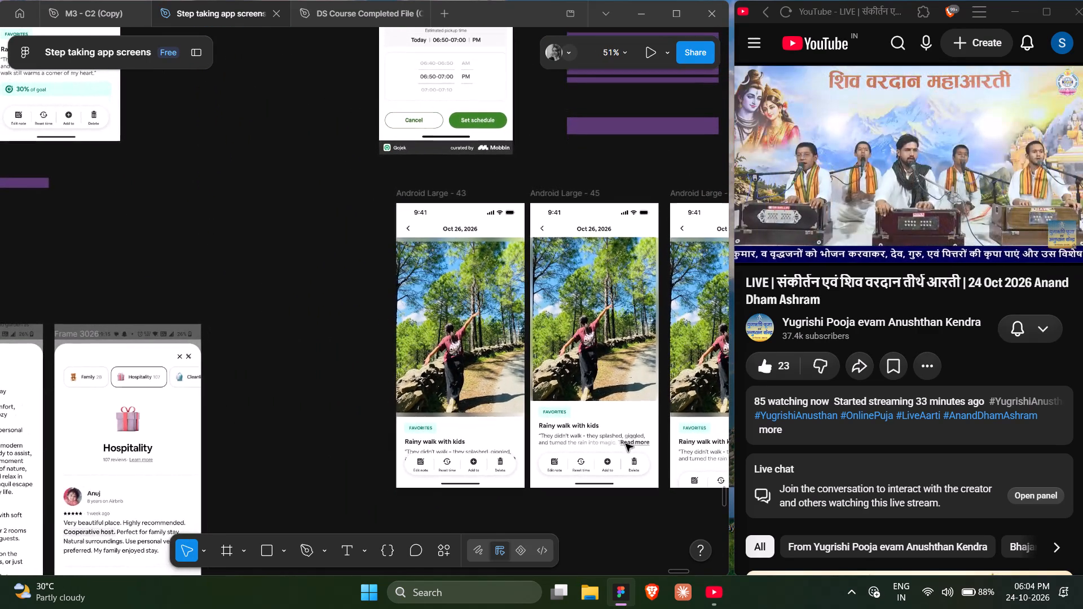
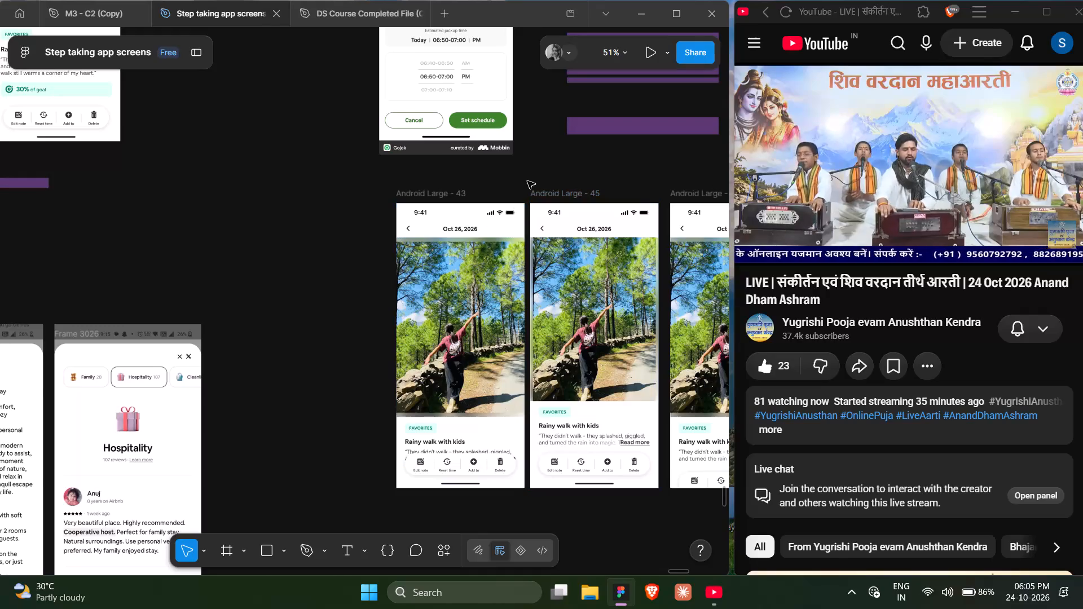
Select the Android Large - 45 frame of the Rainy walk with kids note to inspect its design properties.
{"action": "left_click", "coordinate": [551, 202]}
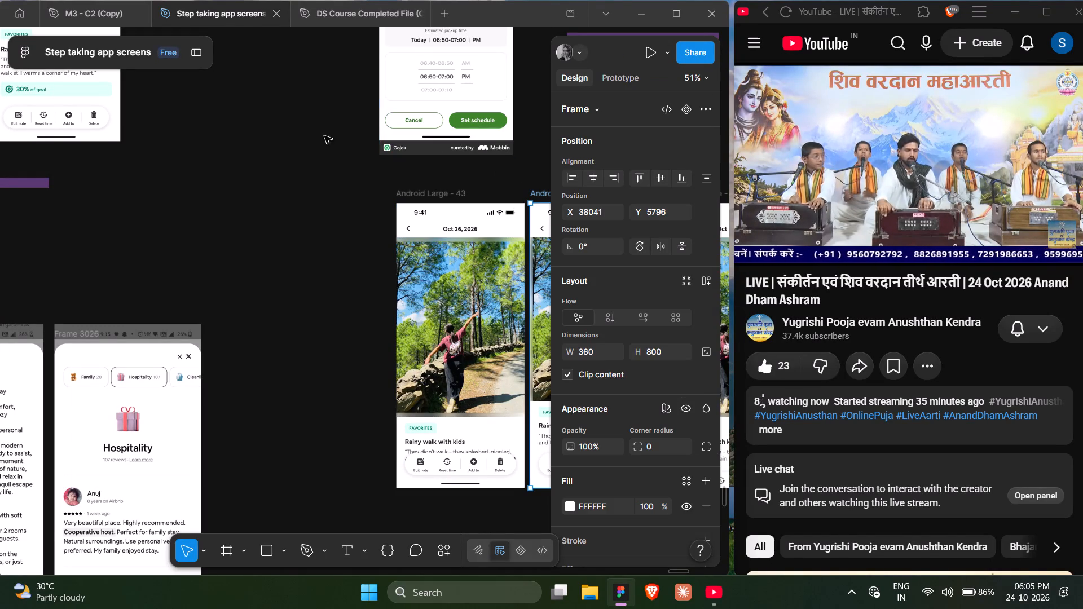
{"action": "scroll", "coordinate": [254, 205], "scroll_direction": "left", "scroll_amount": 2}
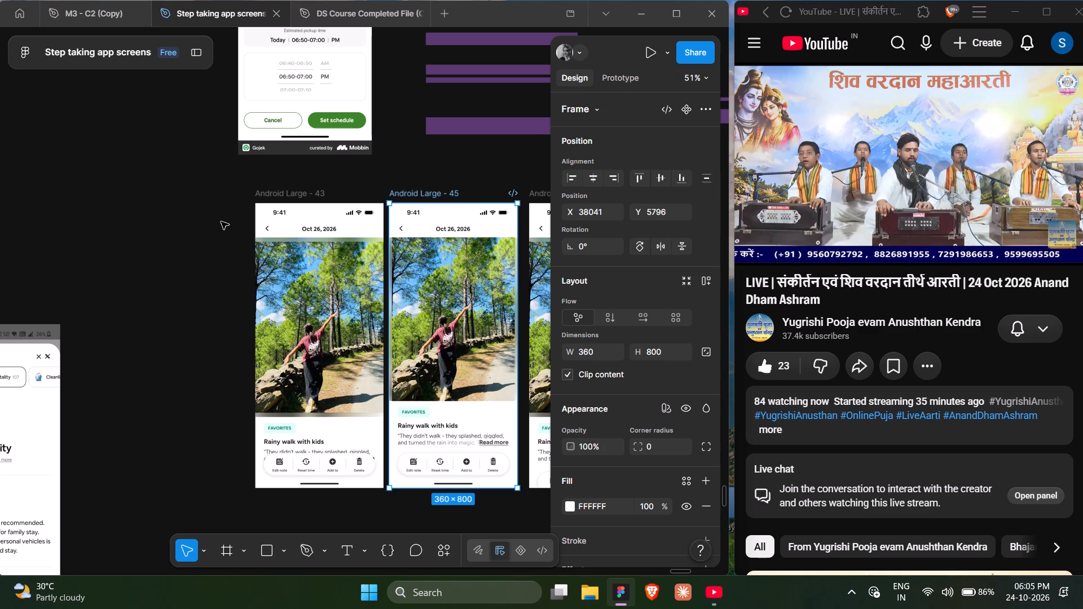
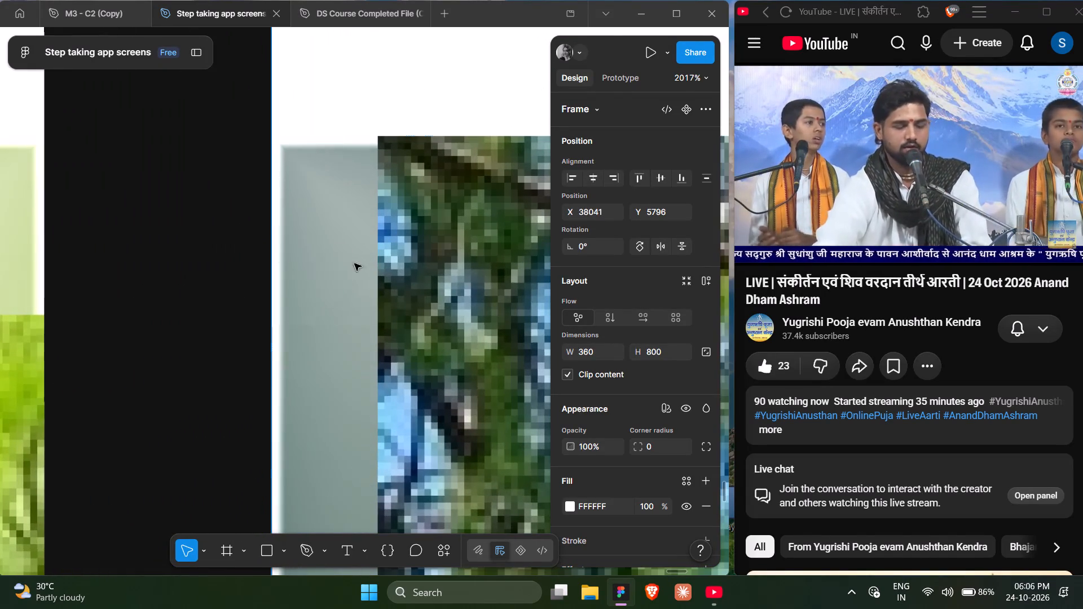
Set the image fill of the forest walk photo in Android Large - 45 to Crop mode.
{"action": "left_click", "coordinate": [306, 227], "text": "ctrl"}
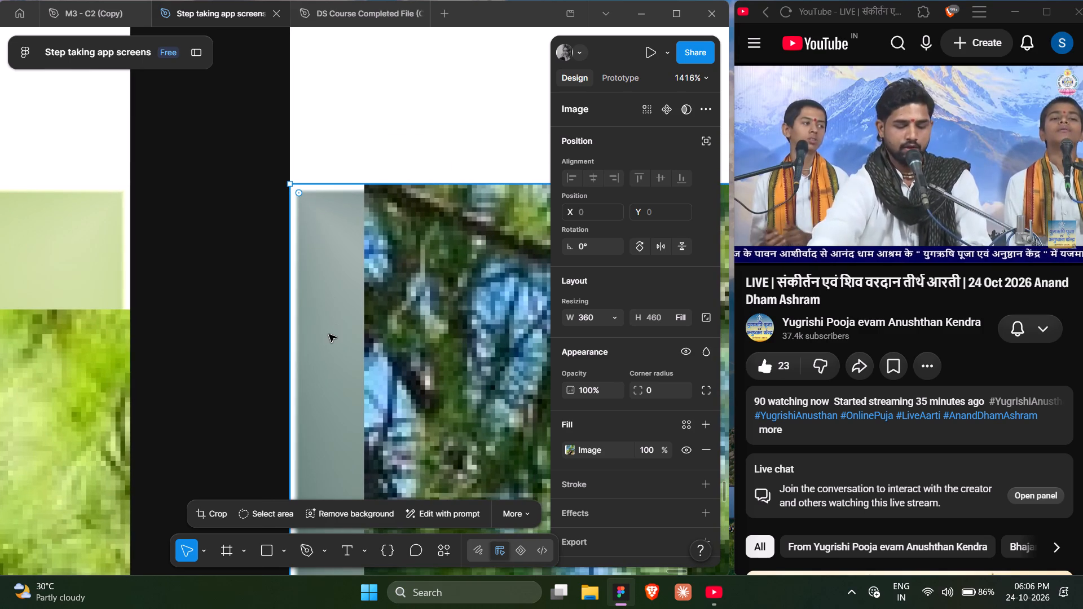
{"action": "left_click", "coordinate": [328, 337]}
{"action": "double_click", "coordinate": [328, 337]}
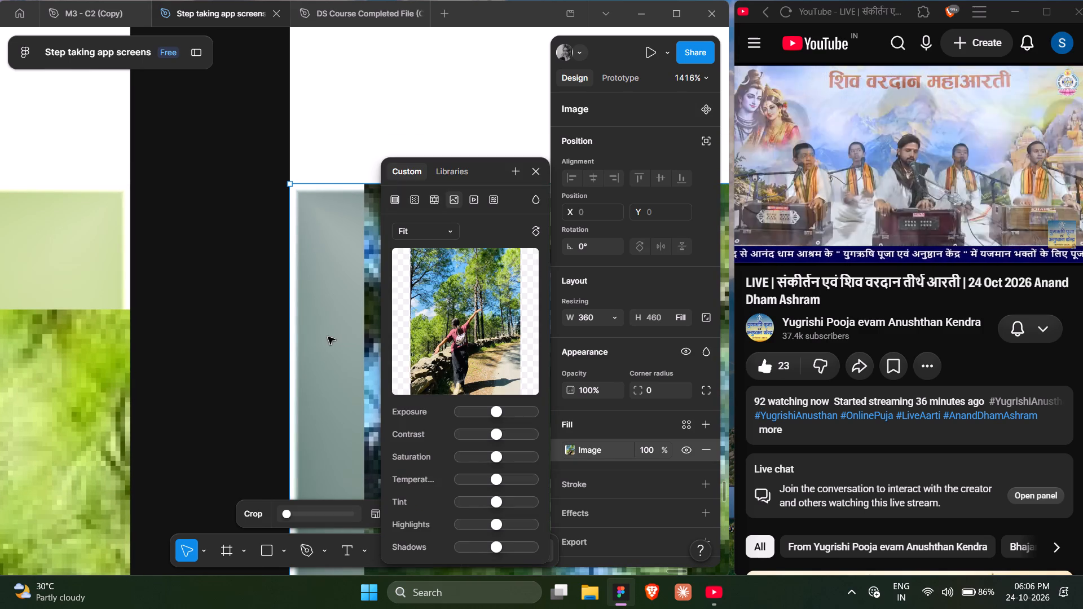
{"action": "left_click", "coordinate": [454, 231]}
{"action": "left_click", "coordinate": [430, 245]}
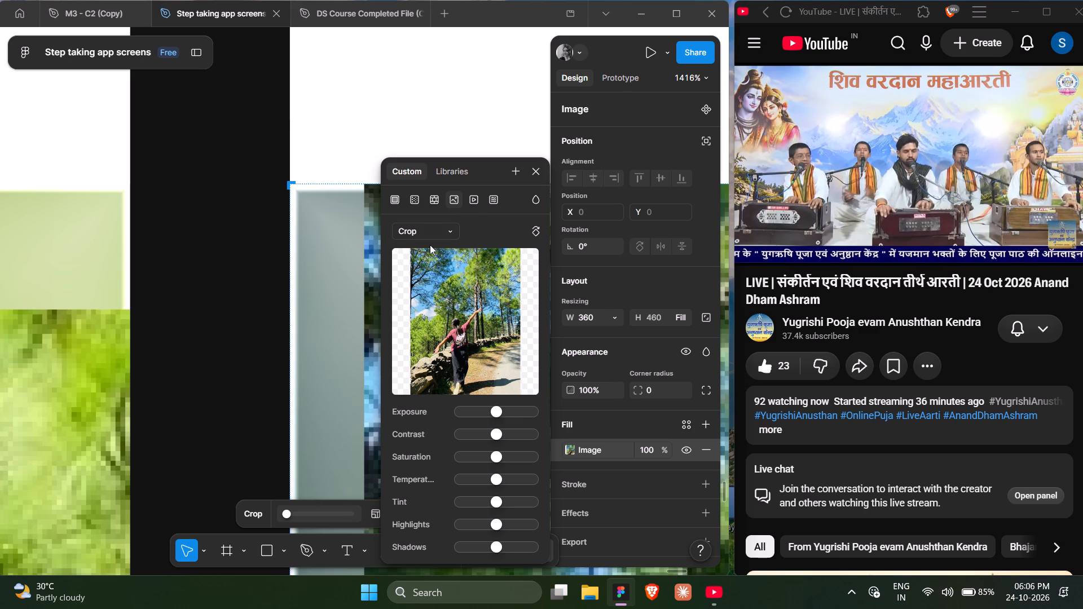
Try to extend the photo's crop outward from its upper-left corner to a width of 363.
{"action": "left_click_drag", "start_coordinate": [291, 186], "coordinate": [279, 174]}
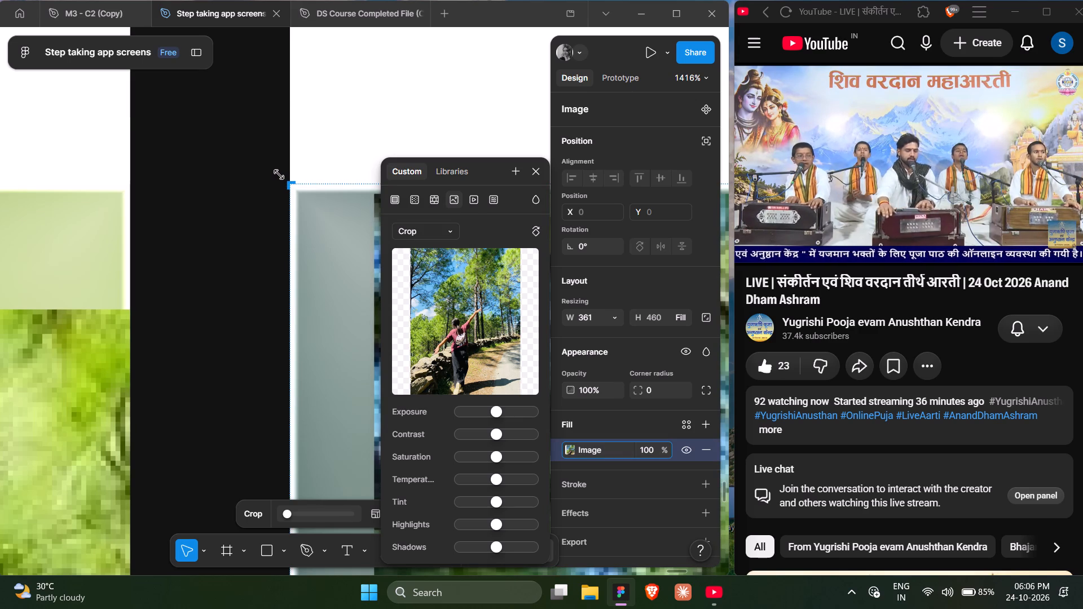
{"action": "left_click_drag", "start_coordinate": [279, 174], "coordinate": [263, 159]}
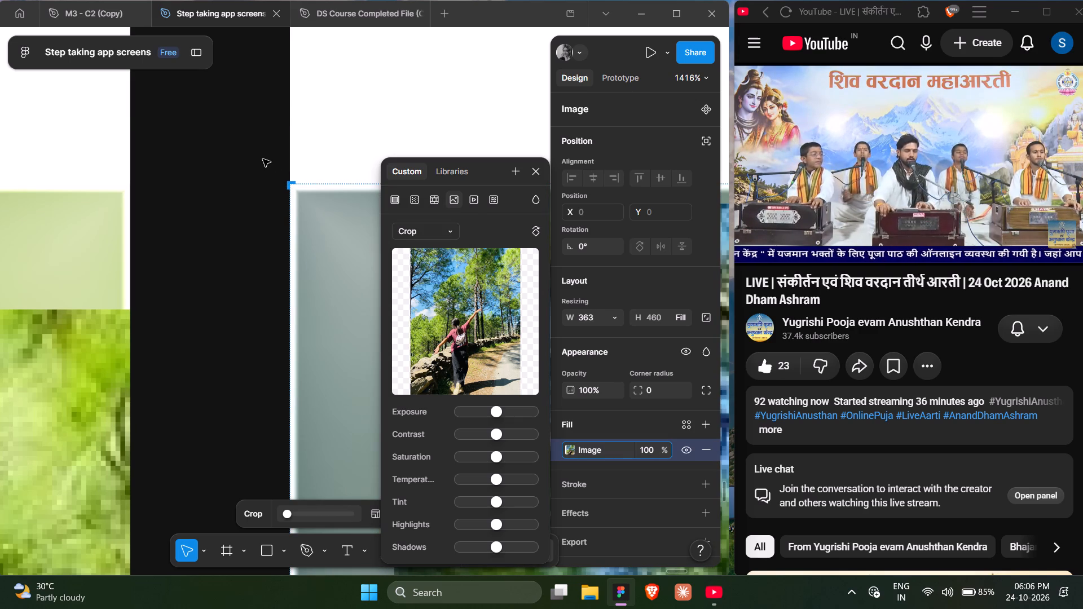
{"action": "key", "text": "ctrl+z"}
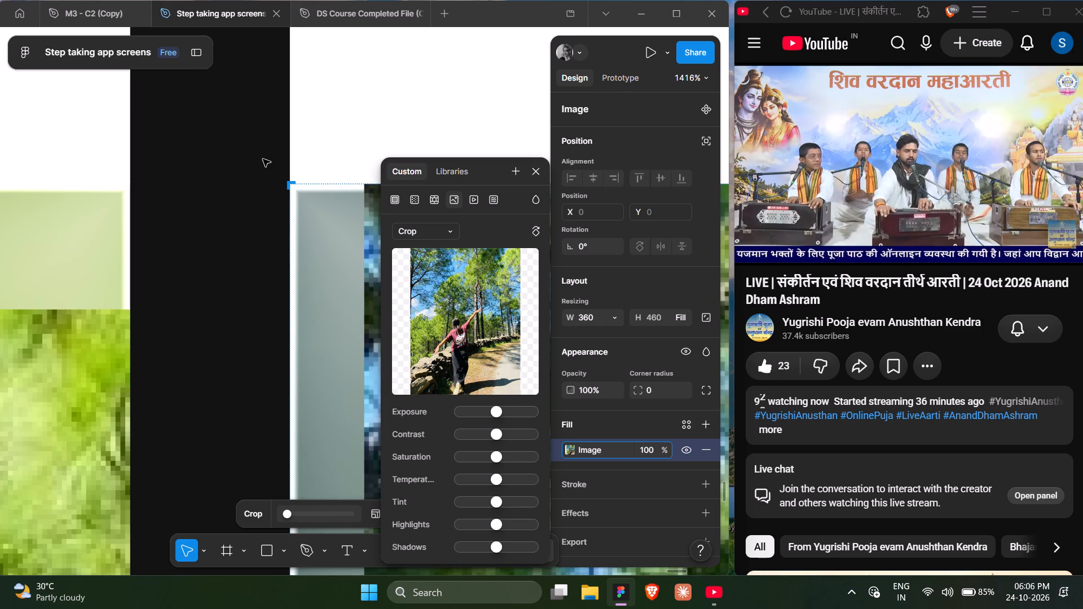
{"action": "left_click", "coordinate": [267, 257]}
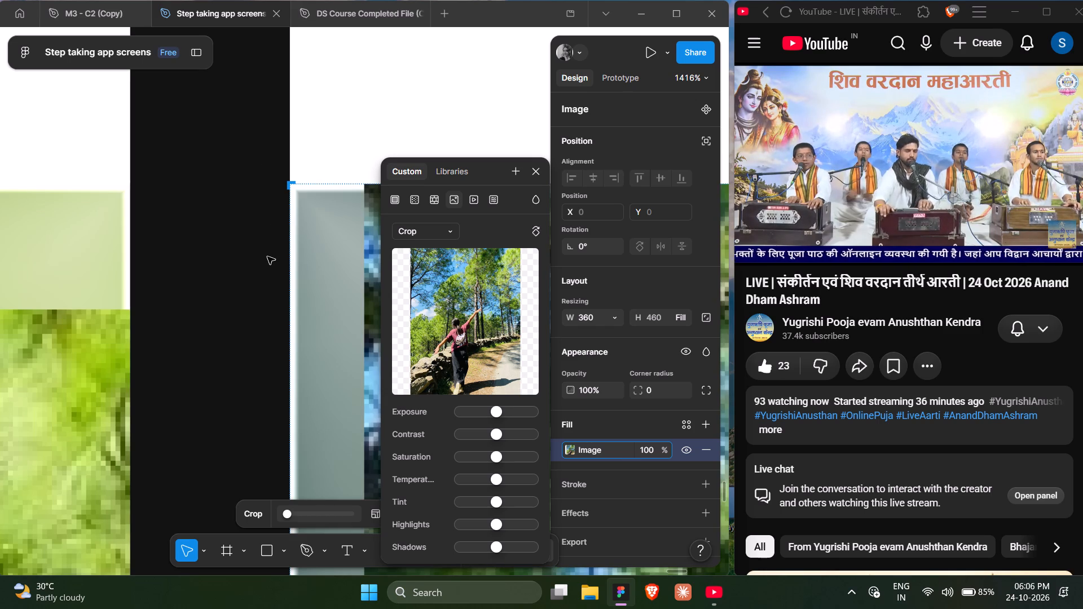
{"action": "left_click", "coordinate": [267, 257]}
Bring the layer tree back into view and select the Ujjain 5 1 photo in Frame 2951.
{"action": "scroll", "coordinate": [267, 257], "scroll_direction": "right", "scroll_amount": 1}
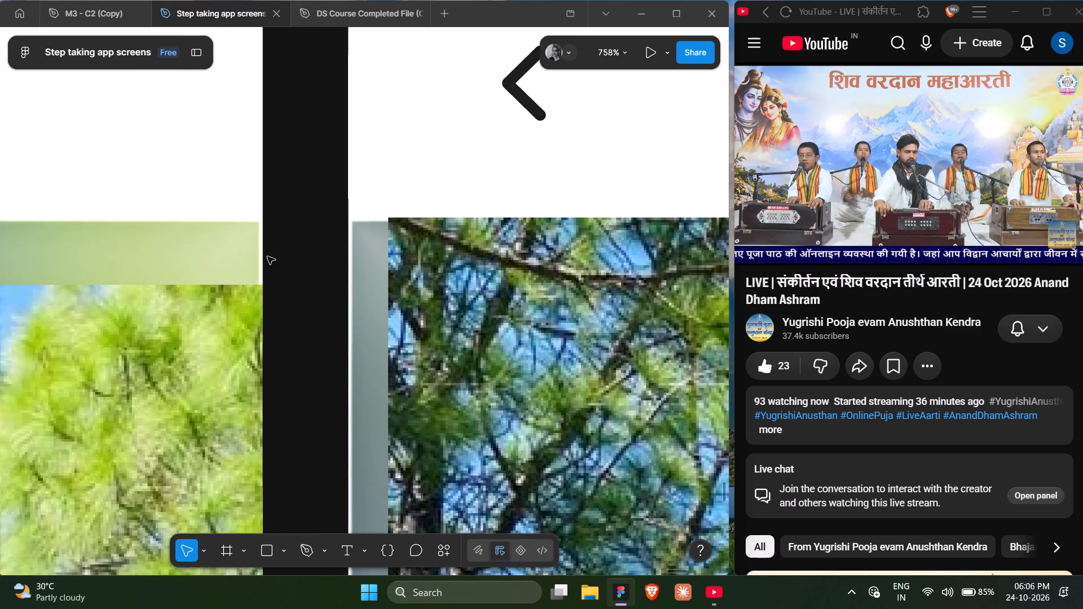
{"action": "scroll", "coordinate": [267, 257], "scroll_direction": "right", "scroll_amount": 1}
{"action": "left_click", "coordinate": [197, 53]}
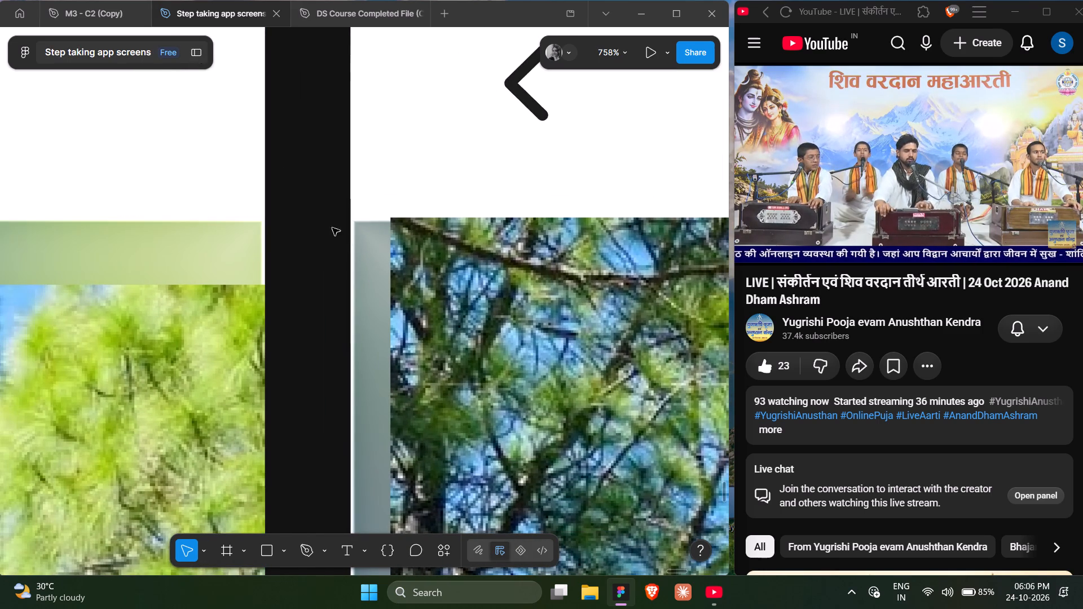
{"action": "left_click", "coordinate": [379, 289], "text": "ctrl"}
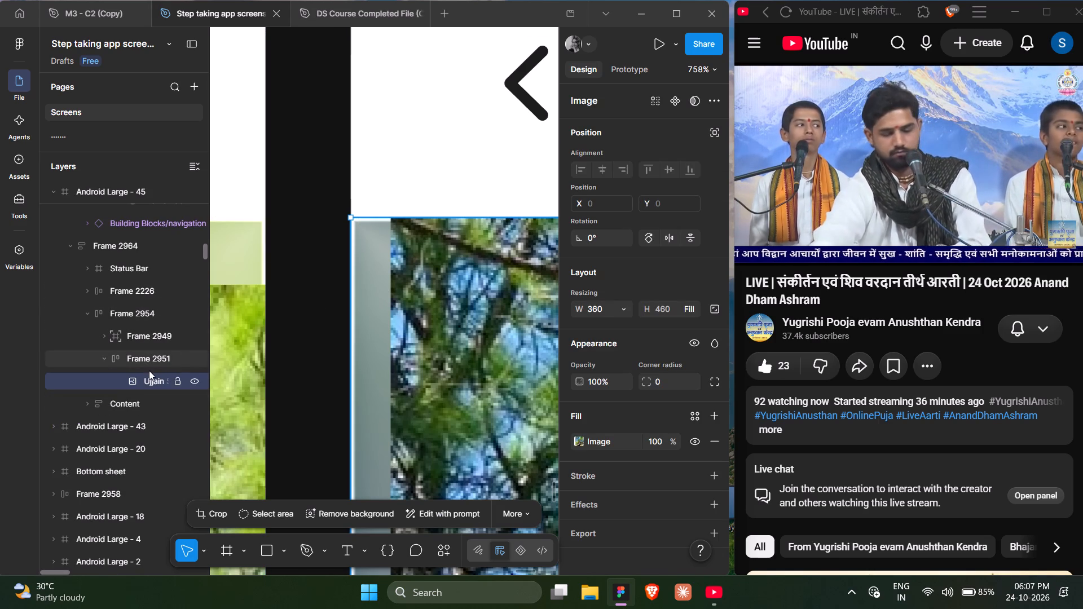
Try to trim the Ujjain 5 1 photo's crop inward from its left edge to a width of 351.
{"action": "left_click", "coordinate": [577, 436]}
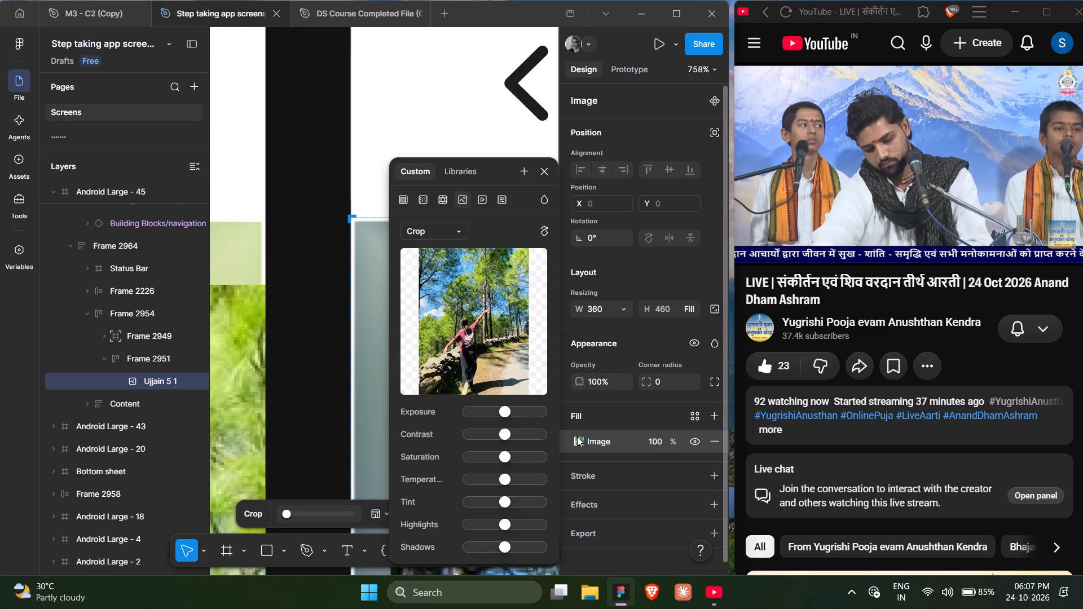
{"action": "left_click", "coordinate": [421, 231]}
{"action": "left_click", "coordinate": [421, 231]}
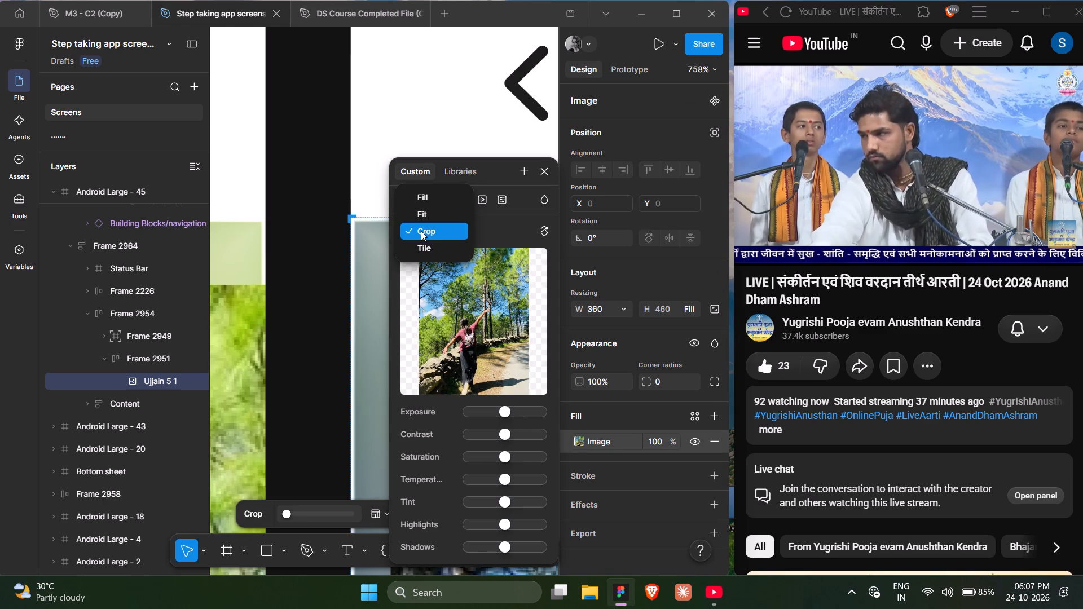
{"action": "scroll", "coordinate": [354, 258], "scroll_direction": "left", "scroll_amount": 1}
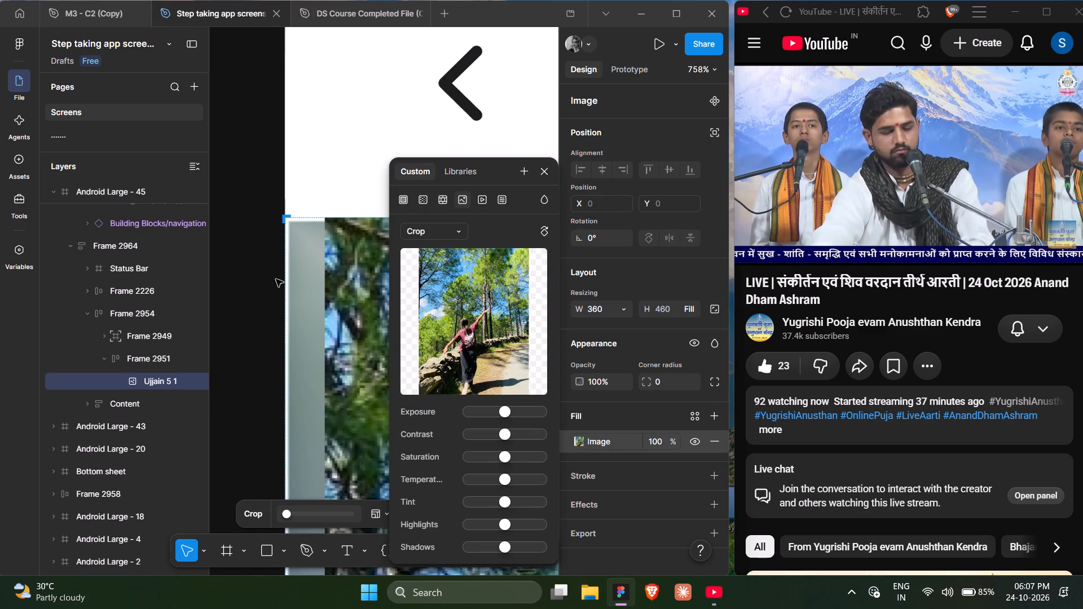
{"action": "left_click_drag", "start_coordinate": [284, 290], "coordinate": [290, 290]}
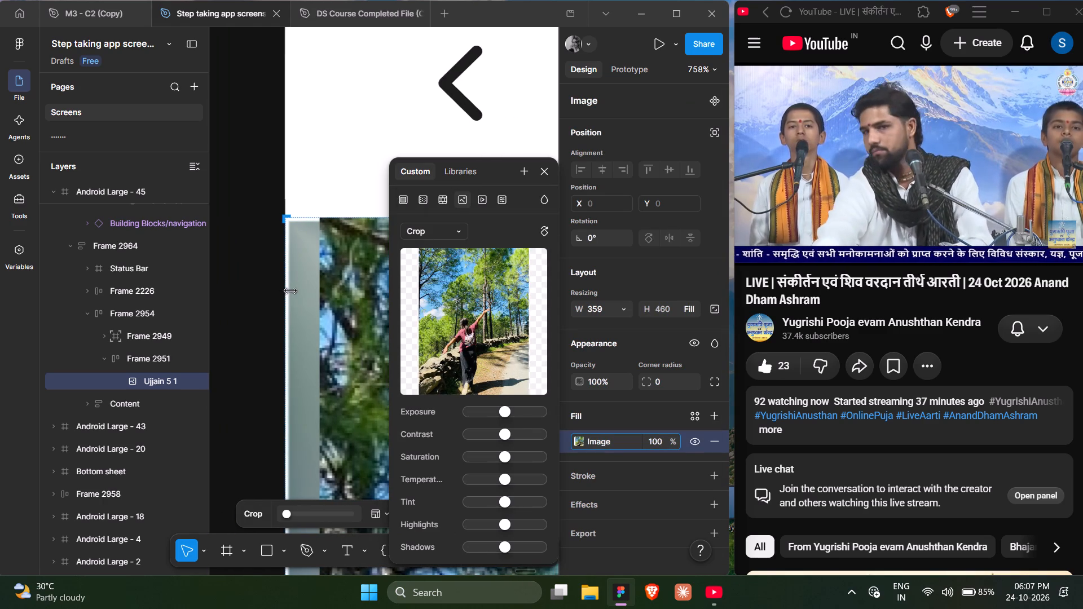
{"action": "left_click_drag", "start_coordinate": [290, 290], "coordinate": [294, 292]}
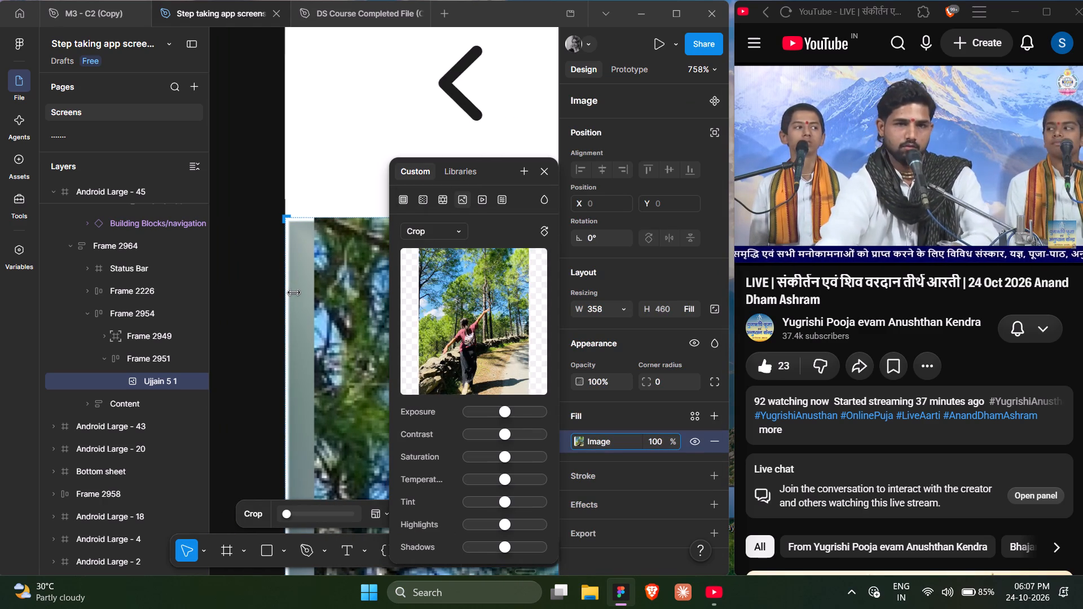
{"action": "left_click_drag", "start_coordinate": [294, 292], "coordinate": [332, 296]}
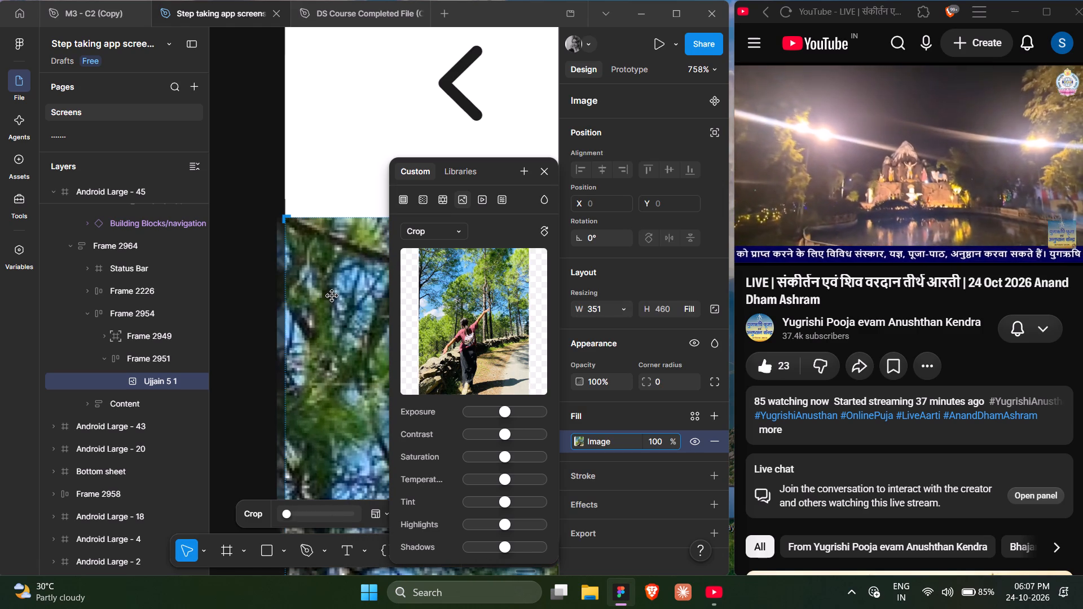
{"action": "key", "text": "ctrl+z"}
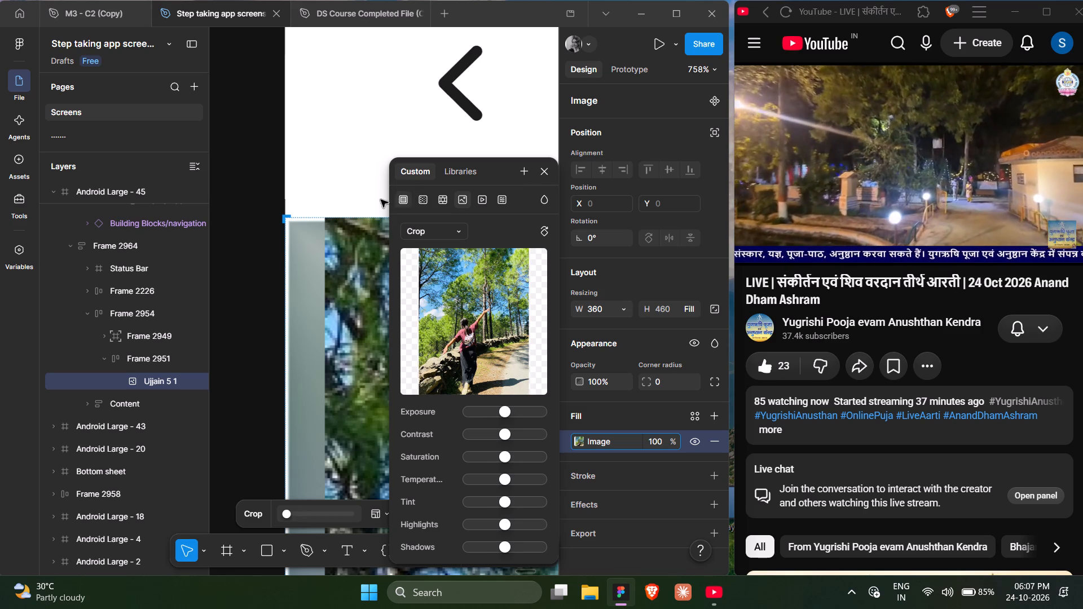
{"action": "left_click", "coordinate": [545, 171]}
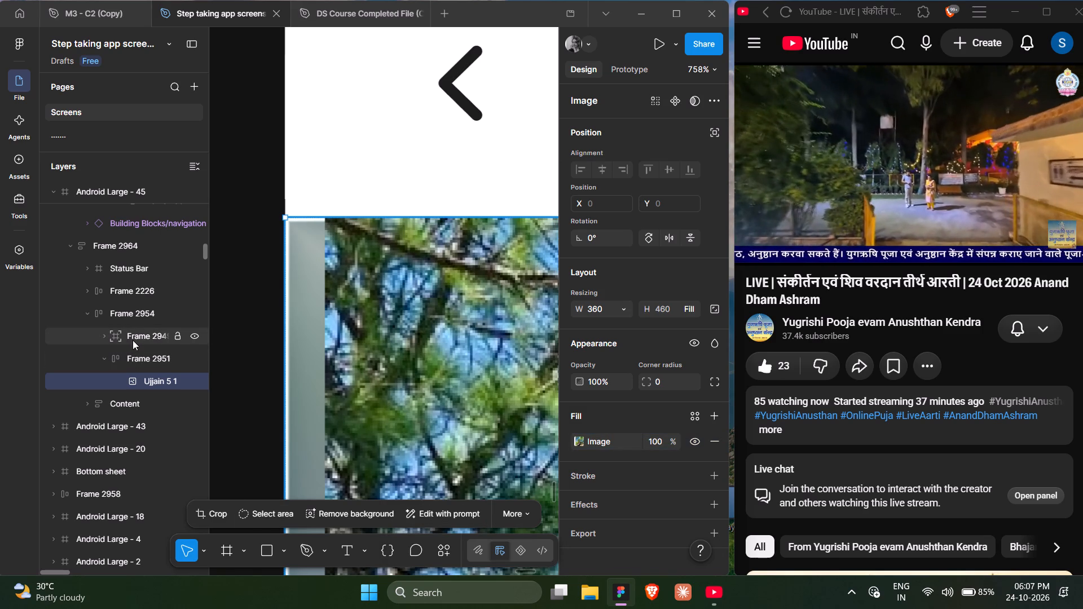
Align the Ujjain 5 1 image inside Frame 2949 to the top of its parent frame.
{"action": "left_click", "coordinate": [103, 336]}
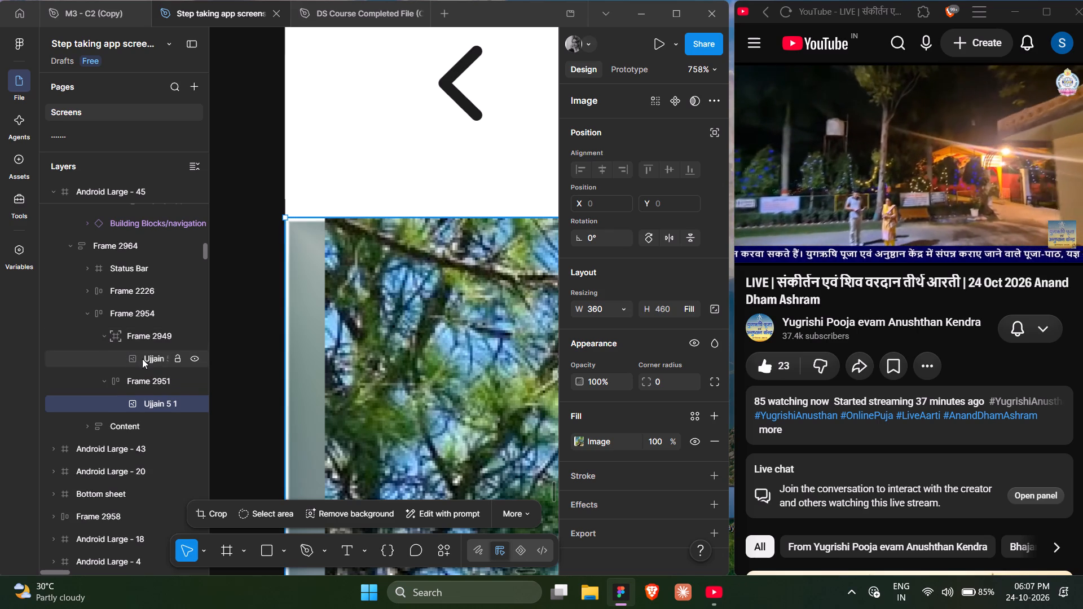
{"action": "left_click", "coordinate": [142, 359]}
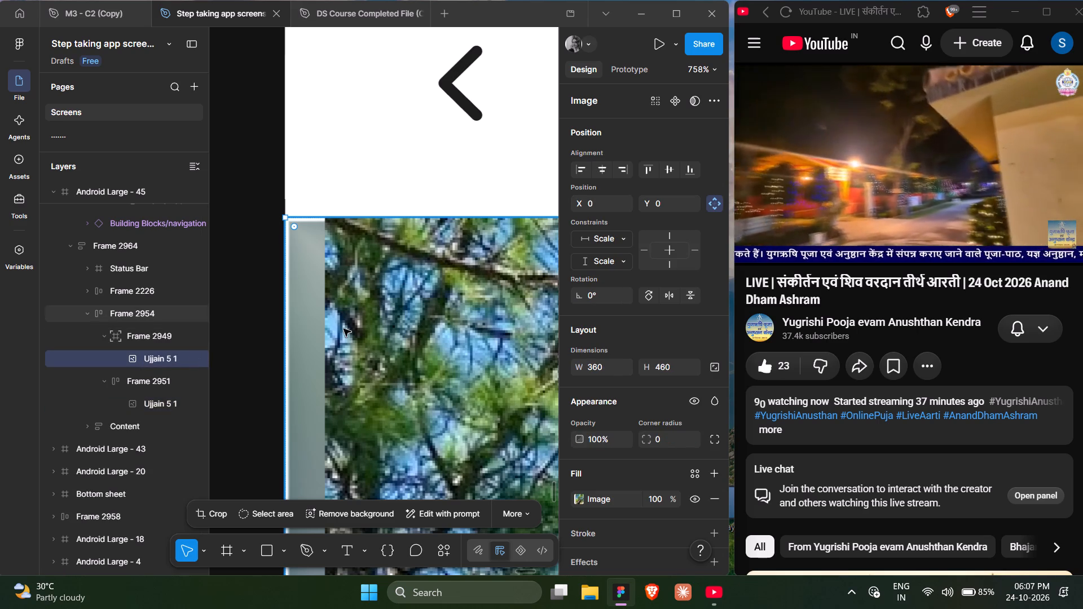
{"action": "left_click", "coordinate": [648, 170]}
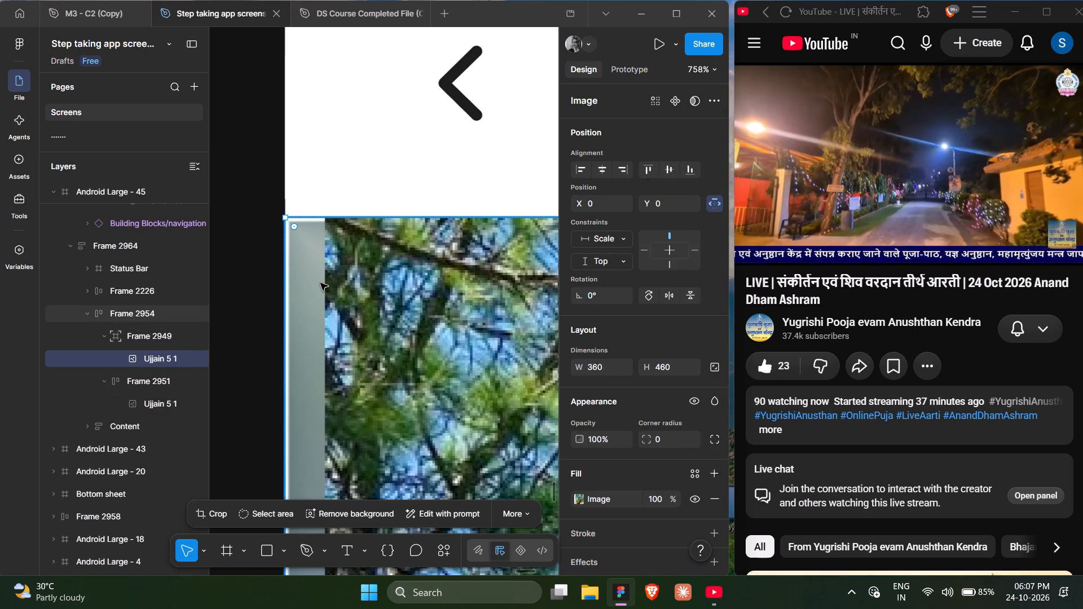
Examine the left edge and lower-left corner of the Ujjain 5 1 image in Frame 2949 up close.
{"action": "scroll", "coordinate": [320, 283], "scroll_direction": "down", "scroll_amount": 3}
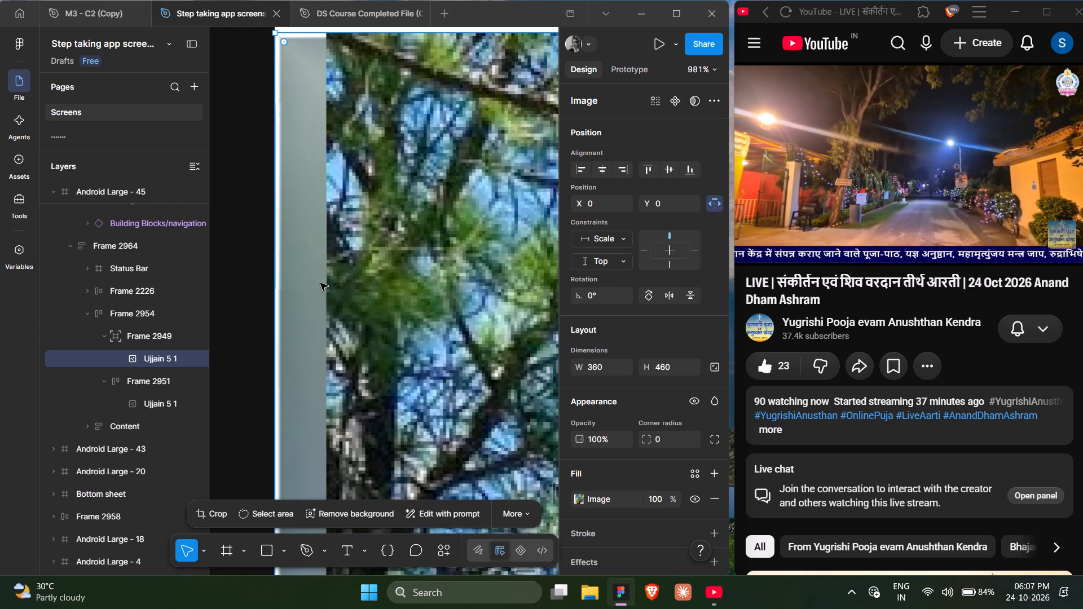
{"action": "scroll", "coordinate": [320, 283], "scroll_direction": "down", "scroll_amount": 2}
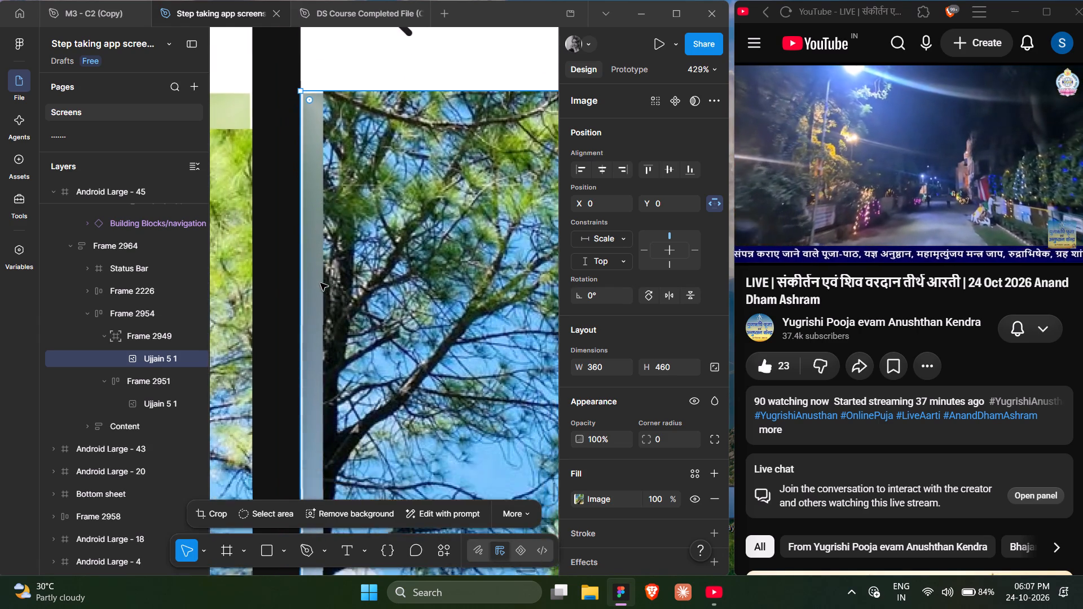
{"action": "scroll", "coordinate": [320, 283], "scroll_direction": "down", "scroll_amount": 2}
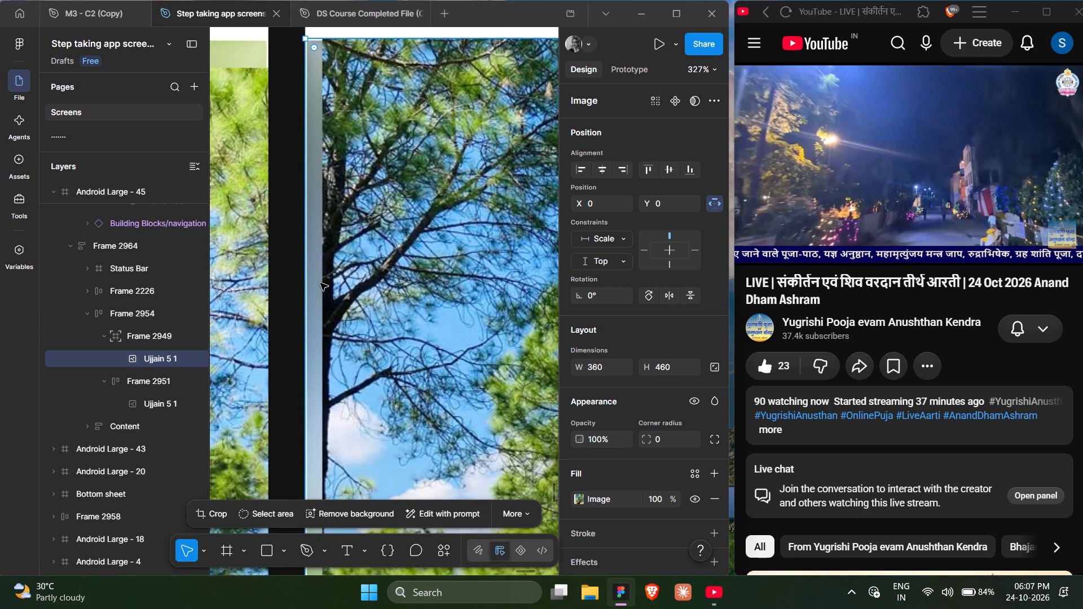
{"action": "scroll", "coordinate": [320, 283], "scroll_direction": "down", "scroll_amount": 2}
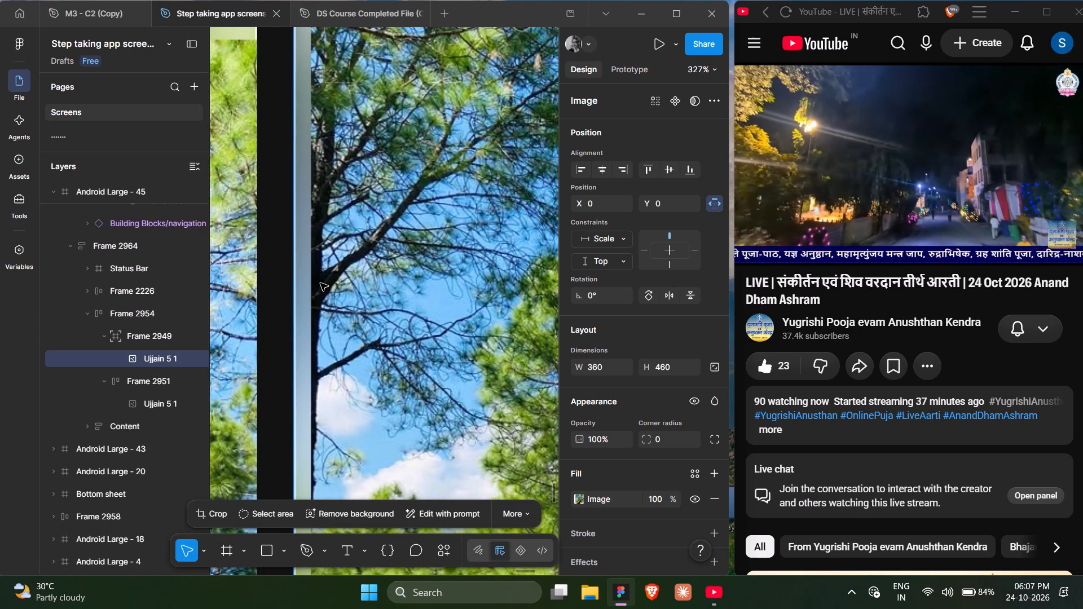
{"action": "scroll", "coordinate": [332, 329], "scroll_direction": "down", "scroll_amount": 5}
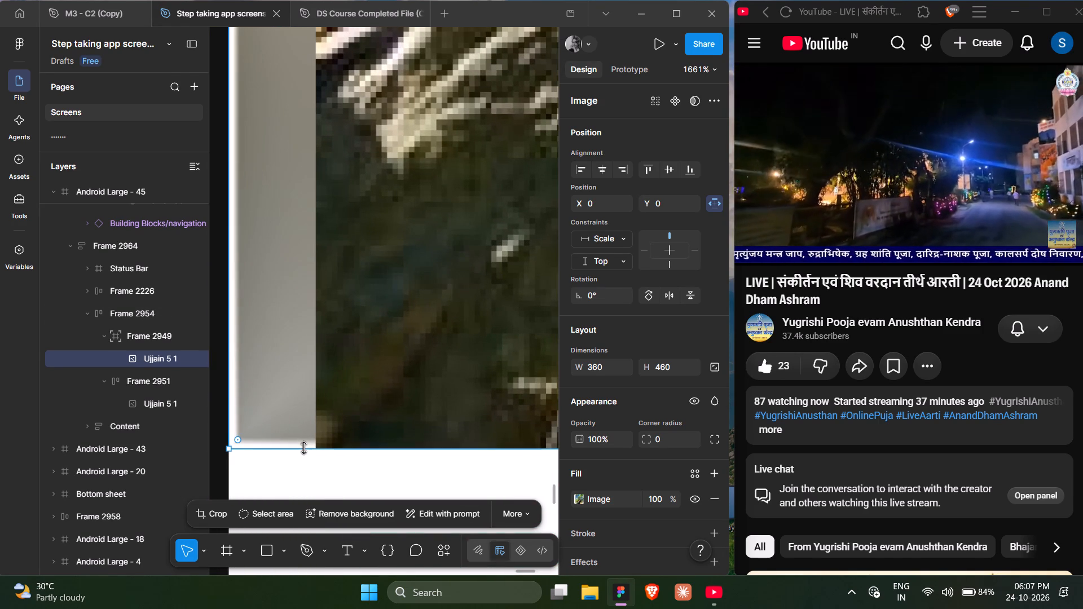
{"action": "left_click", "coordinate": [303, 448]}
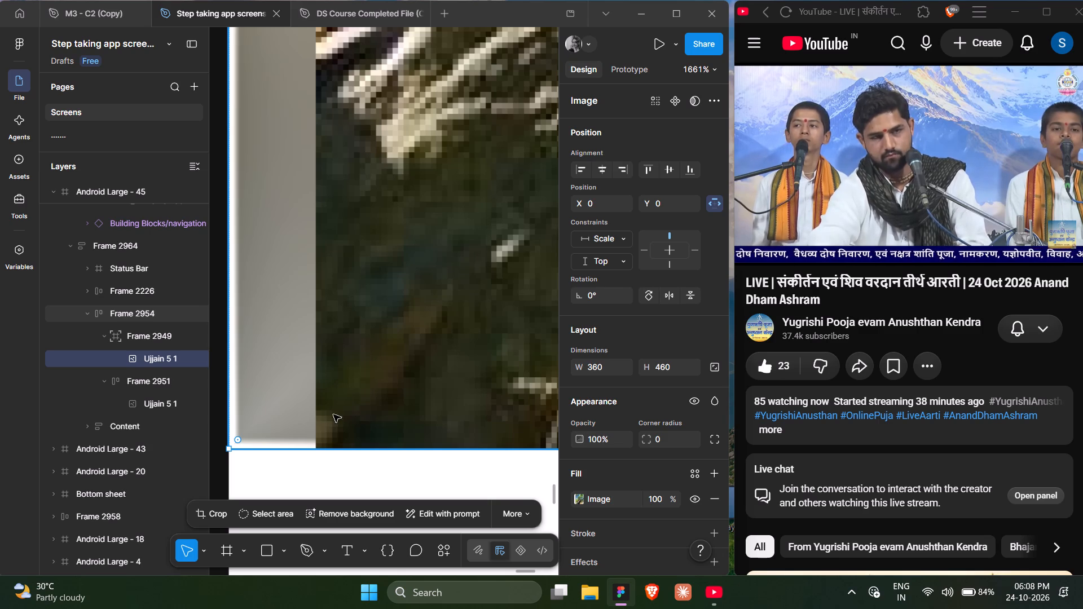
Select the parent frame of the Read more text and inspect its layout beneath the Rainy walk with kids note.
{"action": "scroll", "coordinate": [314, 428], "scroll_direction": "down", "scroll_amount": 3}
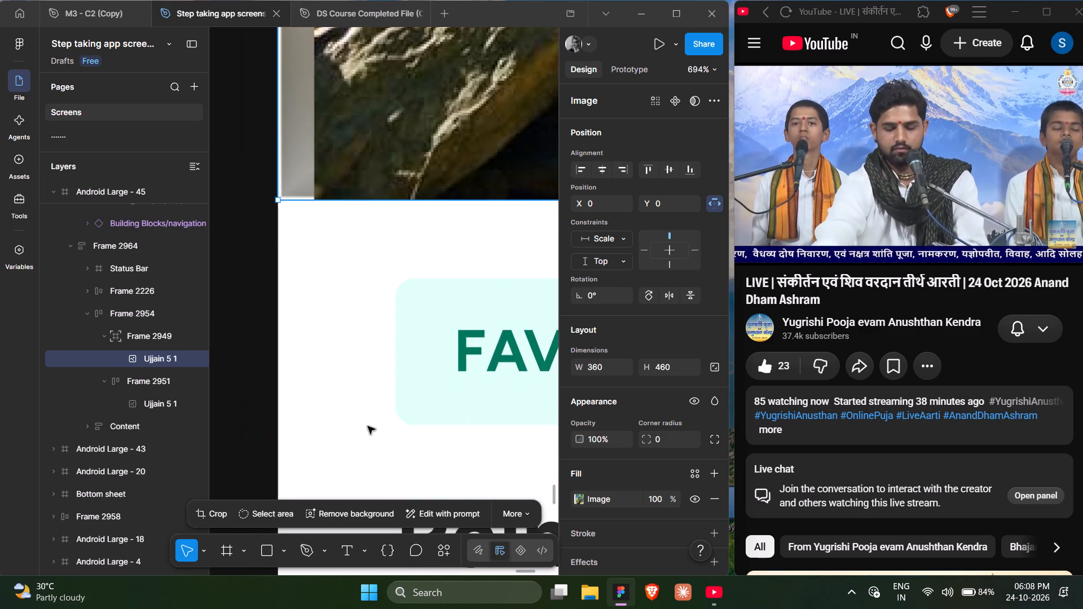
{"action": "scroll", "coordinate": [422, 435], "scroll_direction": "left", "scroll_amount": 4}
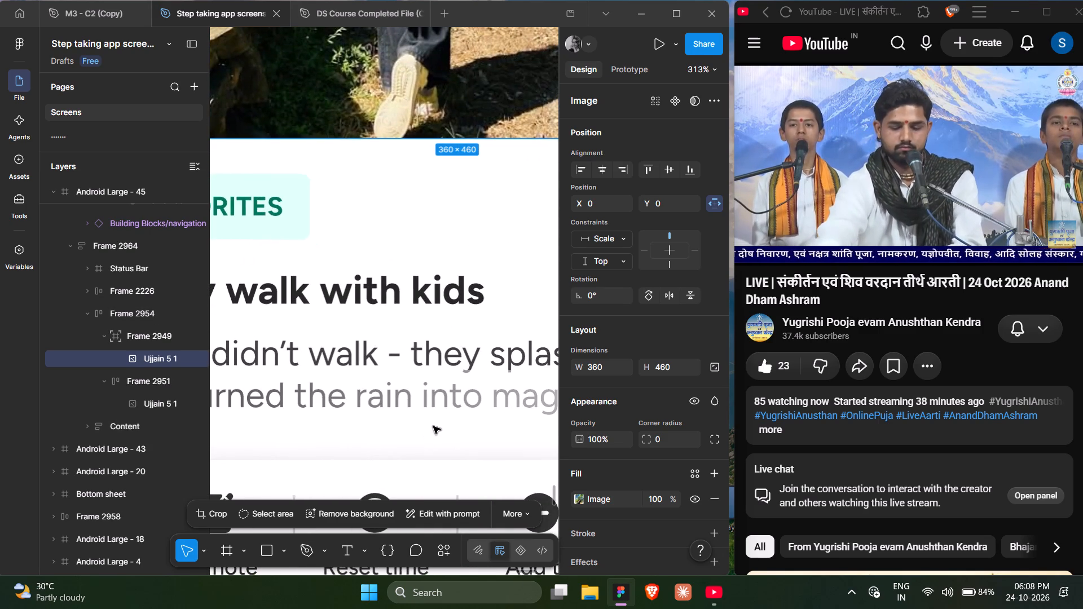
{"action": "scroll", "coordinate": [467, 406], "scroll_direction": "left", "scroll_amount": 2}
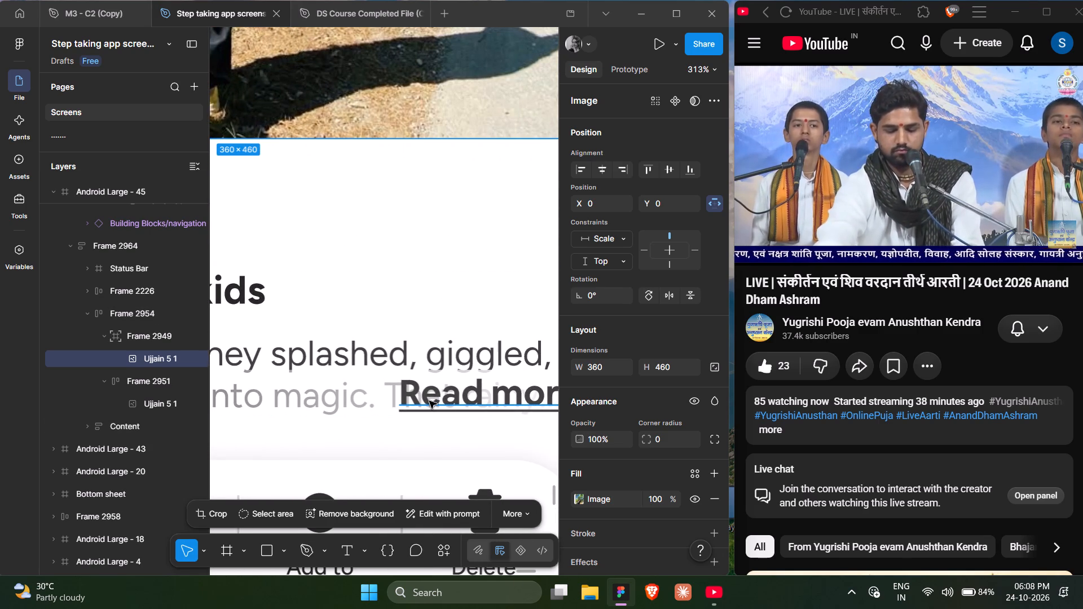
{"action": "left_click", "coordinate": [429, 401], "text": "ctrl"}
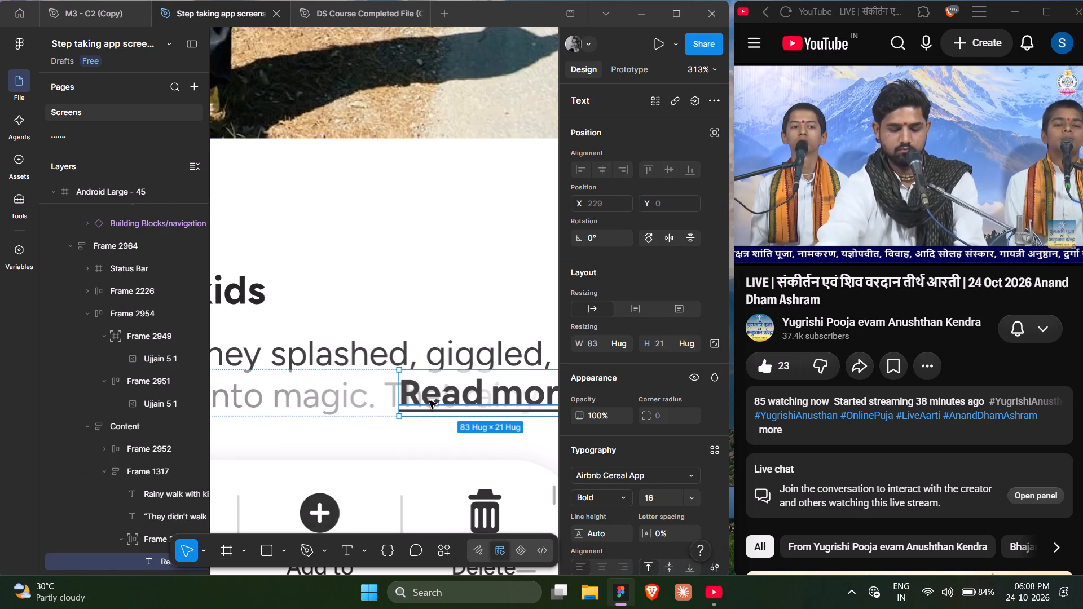
{"action": "key", "text": "shift+Return"}
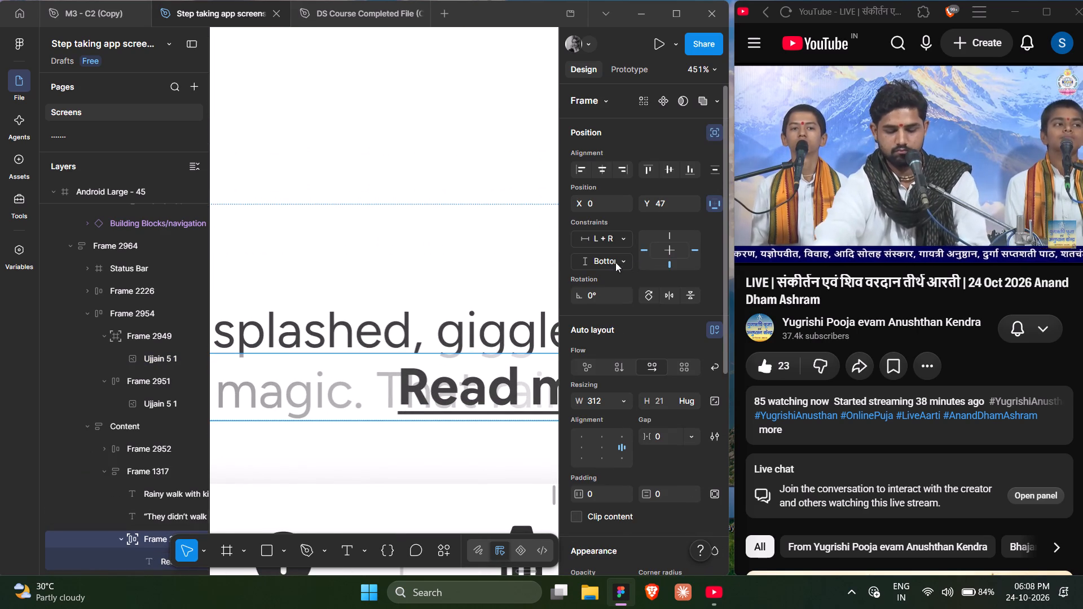
{"action": "scroll", "coordinate": [438, 351], "scroll_direction": "left", "scroll_amount": 1}
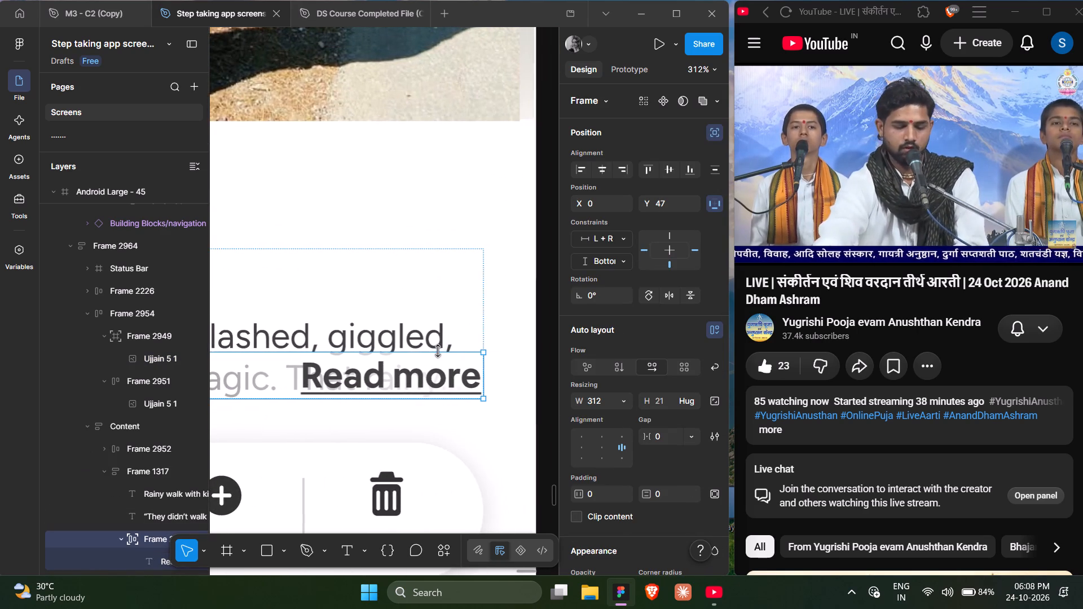
{"action": "scroll", "coordinate": [438, 351], "scroll_direction": "right", "scroll_amount": 2}
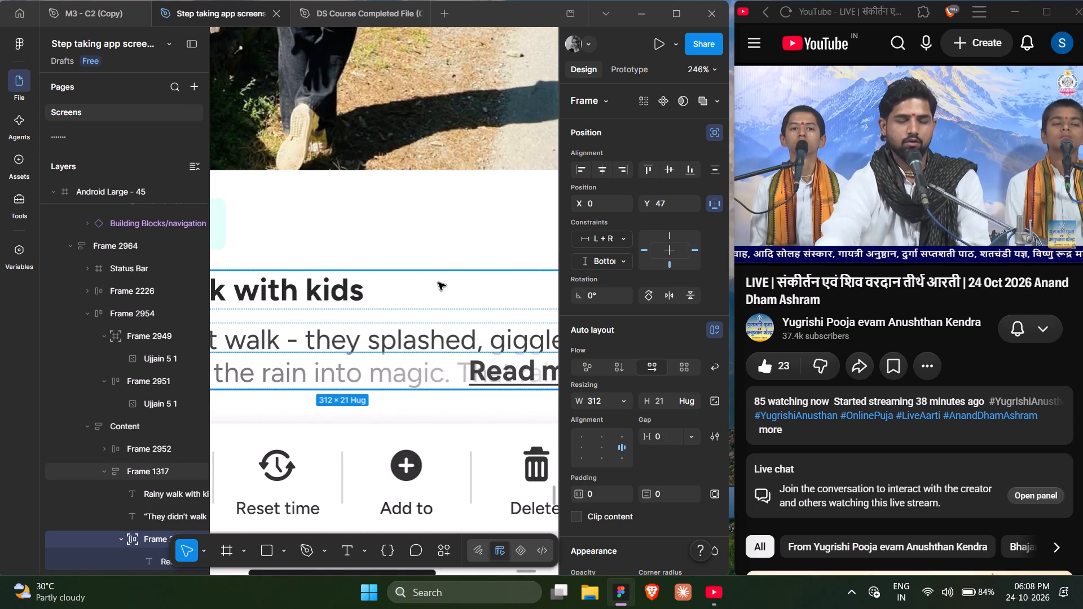
{"action": "scroll", "coordinate": [439, 283], "scroll_direction": "left", "scroll_amount": 1}
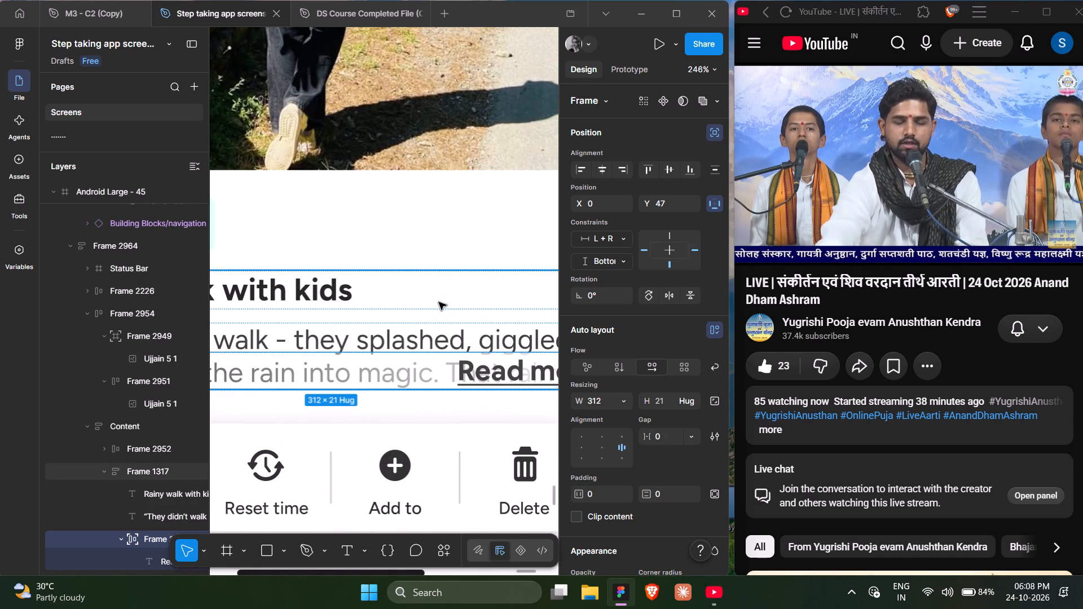
Examine up close how the Read more text overlaps the quote's second line in the Rainy walk with kids text block.
{"action": "left_click", "coordinate": [439, 302]}
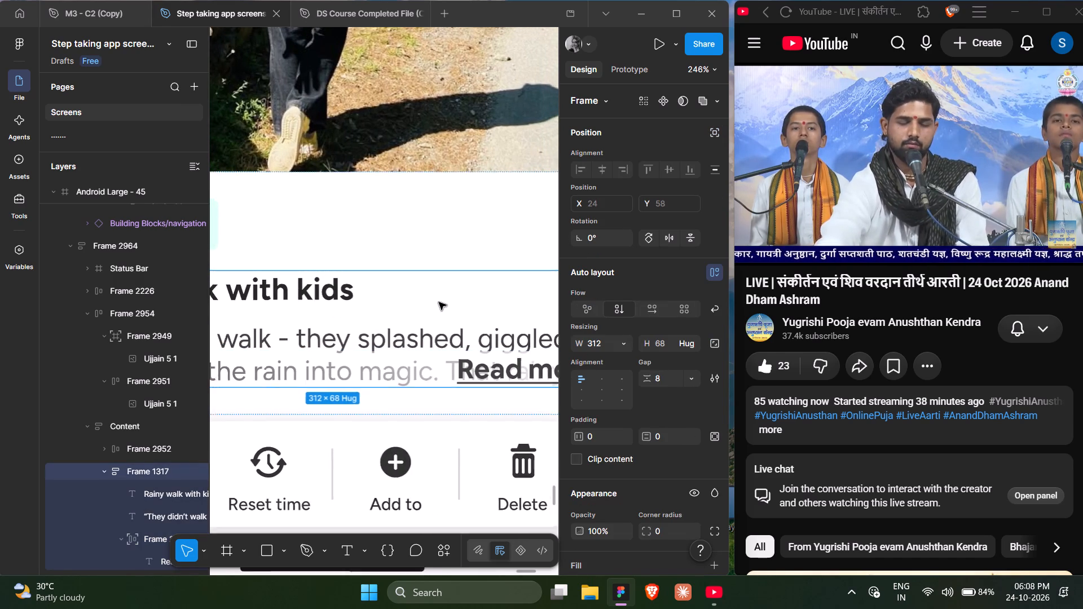
{"action": "scroll", "coordinate": [439, 302], "scroll_direction": "right", "scroll_amount": 1}
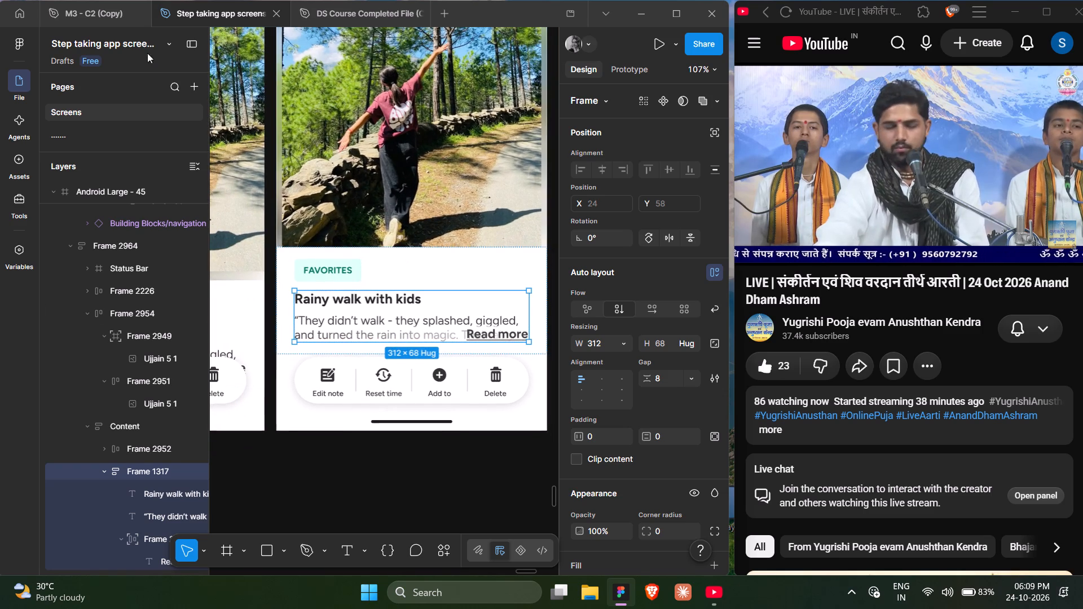
{"action": "left_click", "coordinate": [195, 45]}
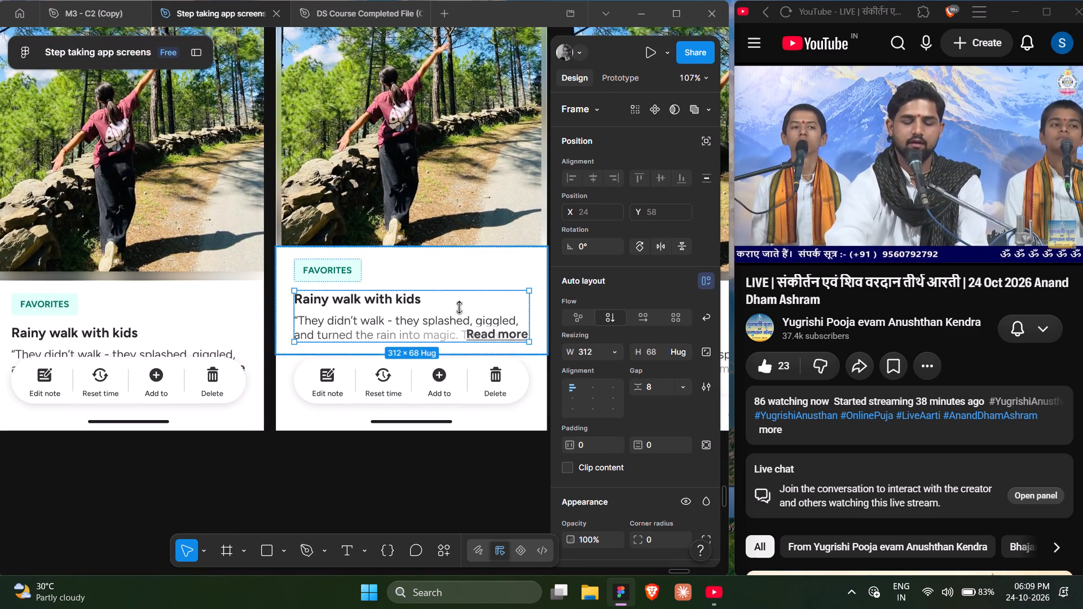
{"action": "scroll", "coordinate": [463, 320], "scroll_direction": "left", "scroll_amount": 1}
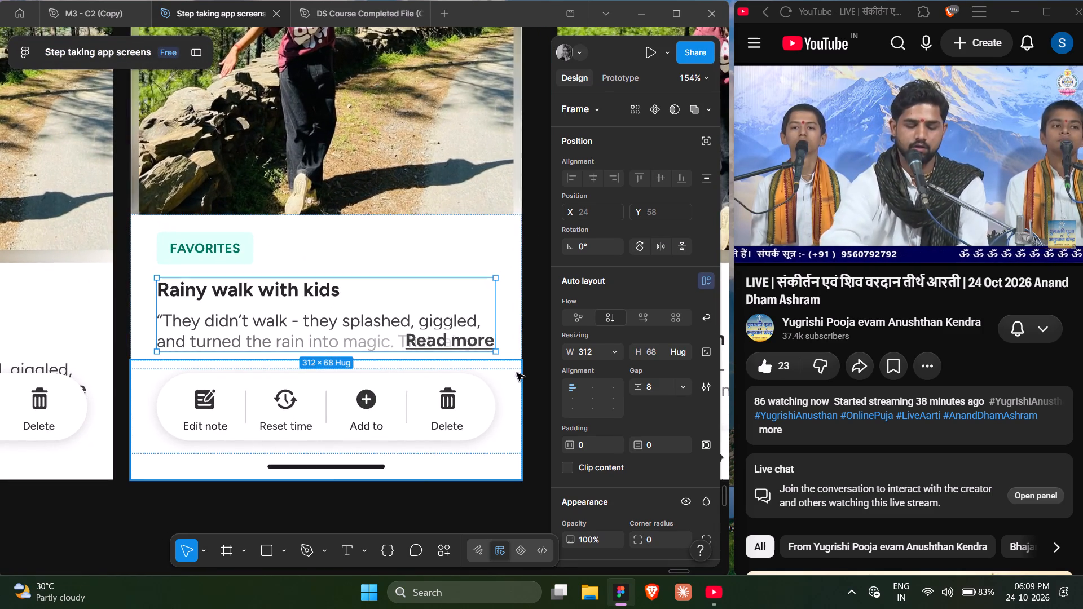
{"action": "key", "text": "Return"}
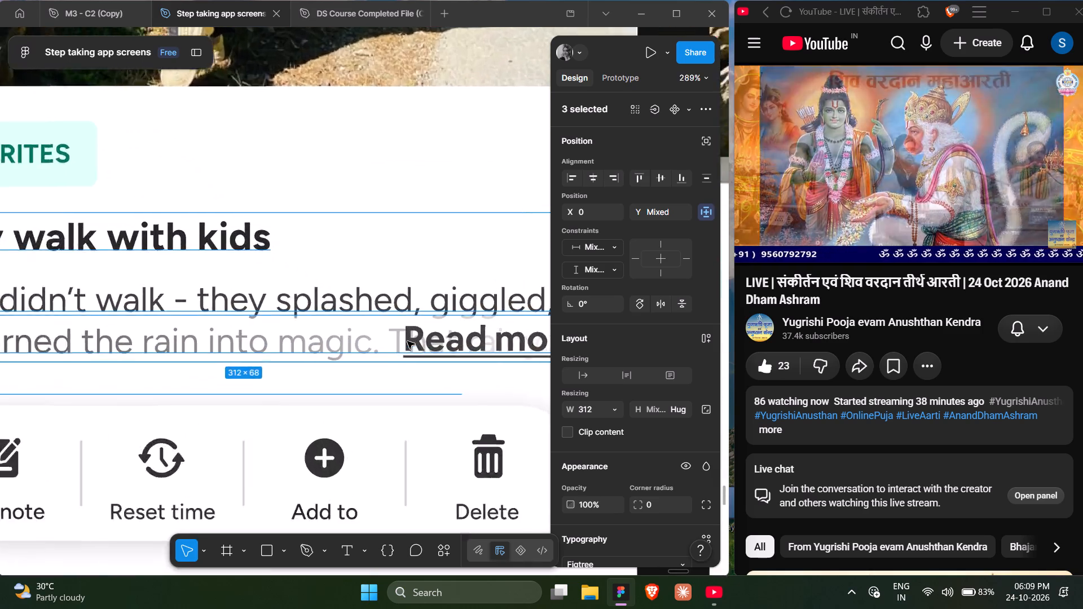
{"action": "scroll", "coordinate": [407, 341], "scroll_direction": "left", "scroll_amount": 2}
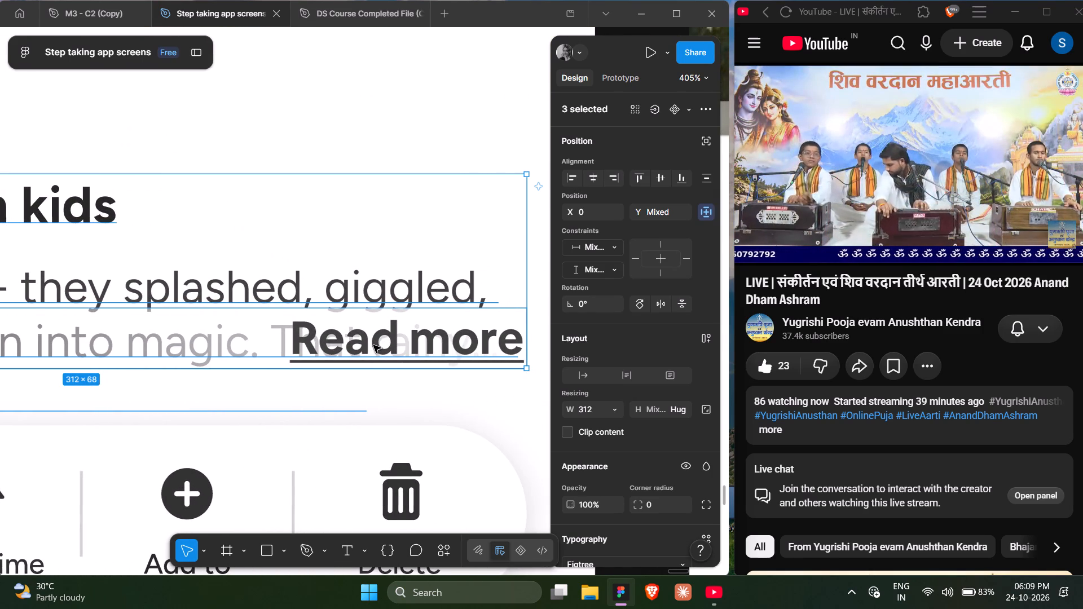
{"action": "scroll", "coordinate": [373, 345], "scroll_direction": "right", "scroll_amount": 1}
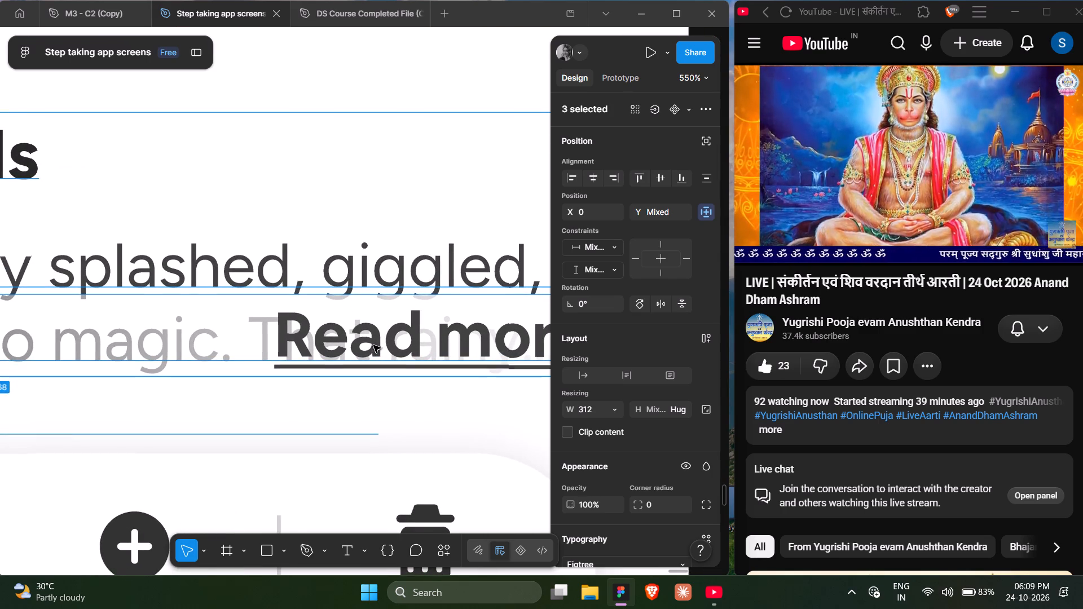
{"action": "scroll", "coordinate": [373, 345], "scroll_direction": "left", "scroll_amount": 1}
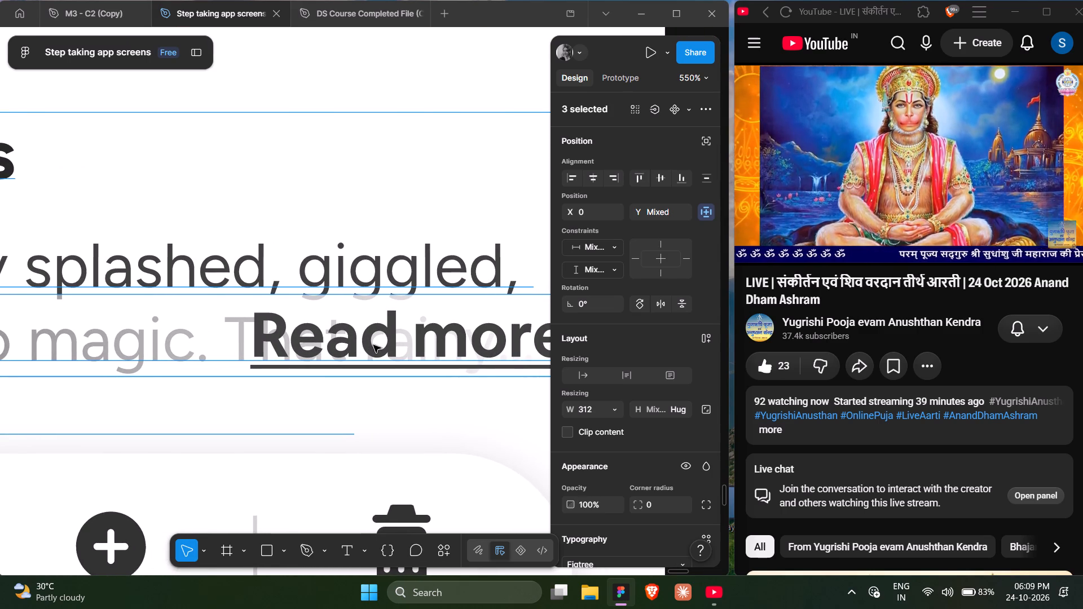
{"action": "left_click", "coordinate": [316, 347]}
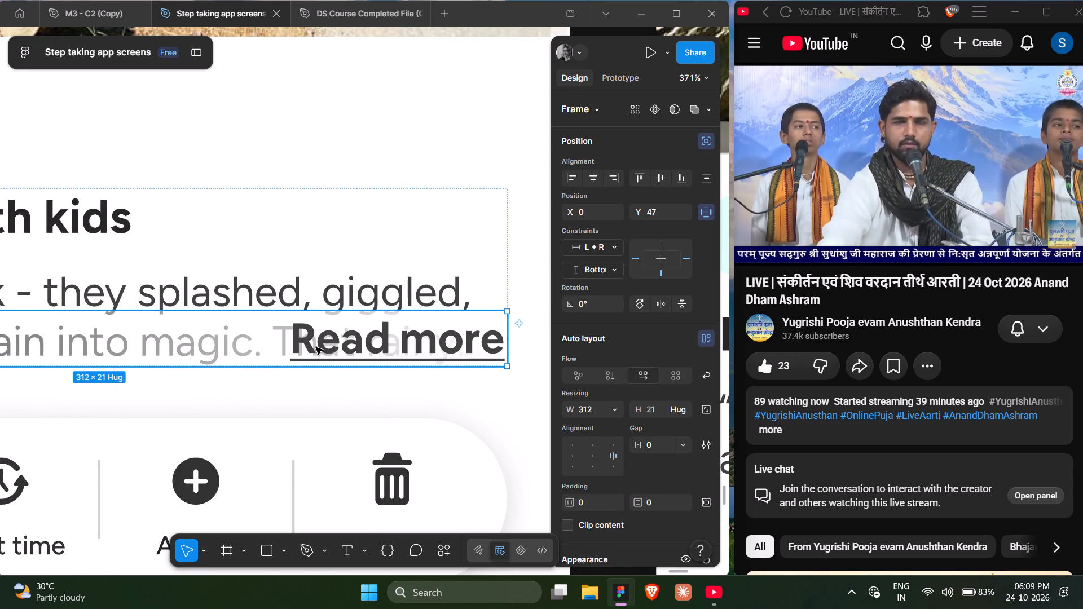
Compare the font and line height settings of the quote text with those of the Read more text.
{"action": "left_click", "coordinate": [295, 292]}
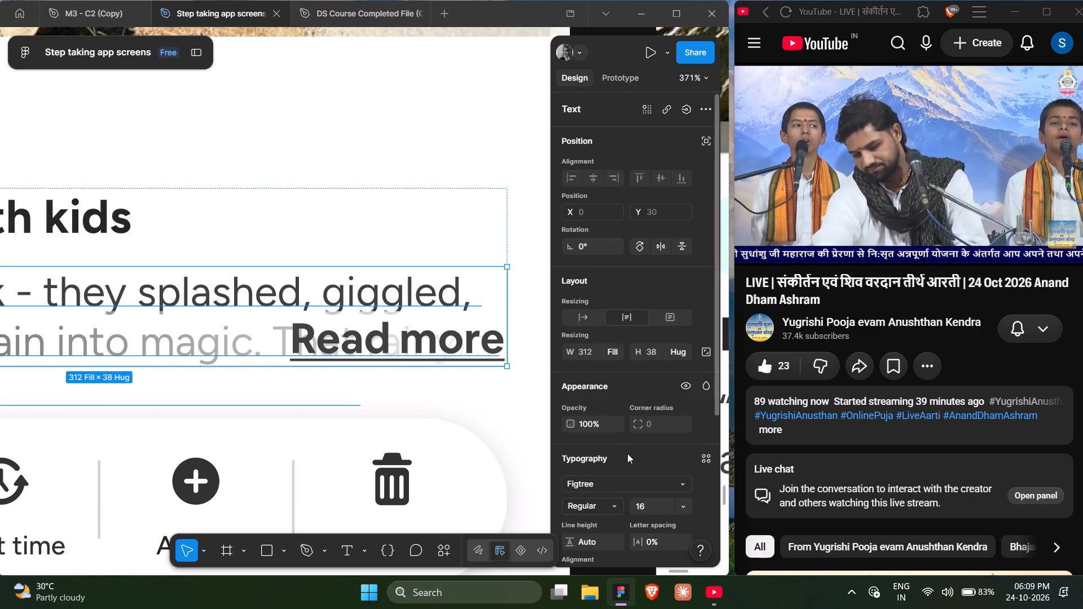
{"action": "scroll", "coordinate": [627, 453], "scroll_direction": "down", "scroll_amount": 3}
{"action": "left_click", "coordinate": [583, 333]}
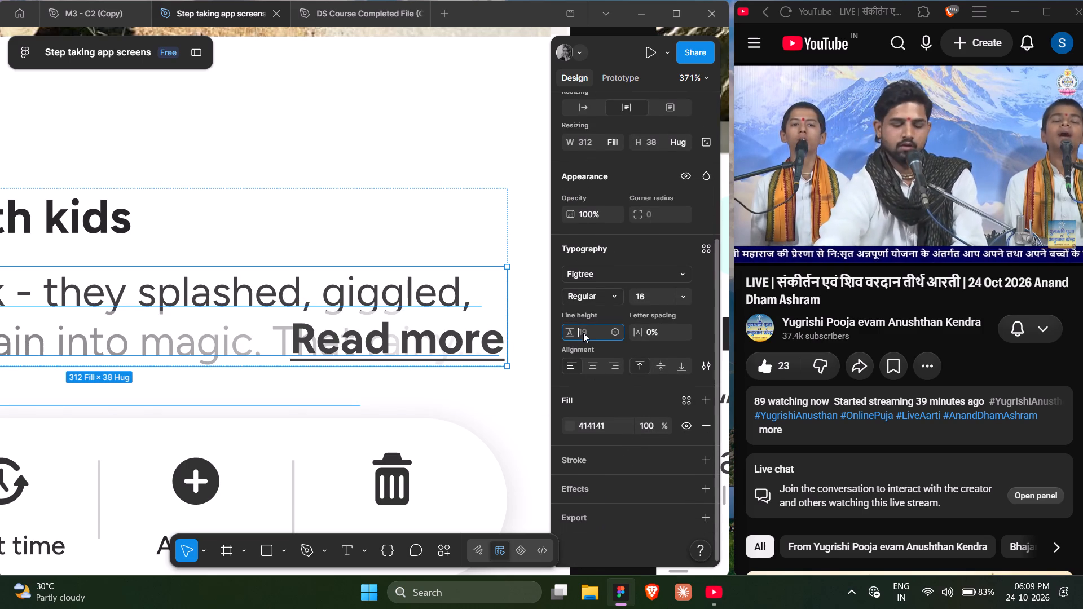
{"action": "left_click", "coordinate": [638, 245]}
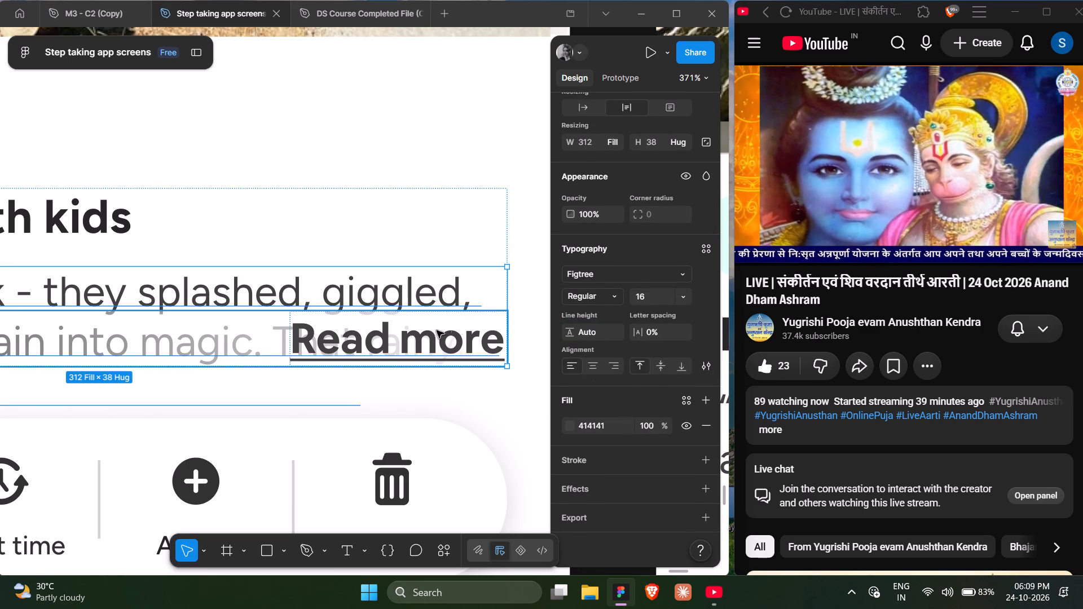
{"action": "left_click", "coordinate": [406, 340]}
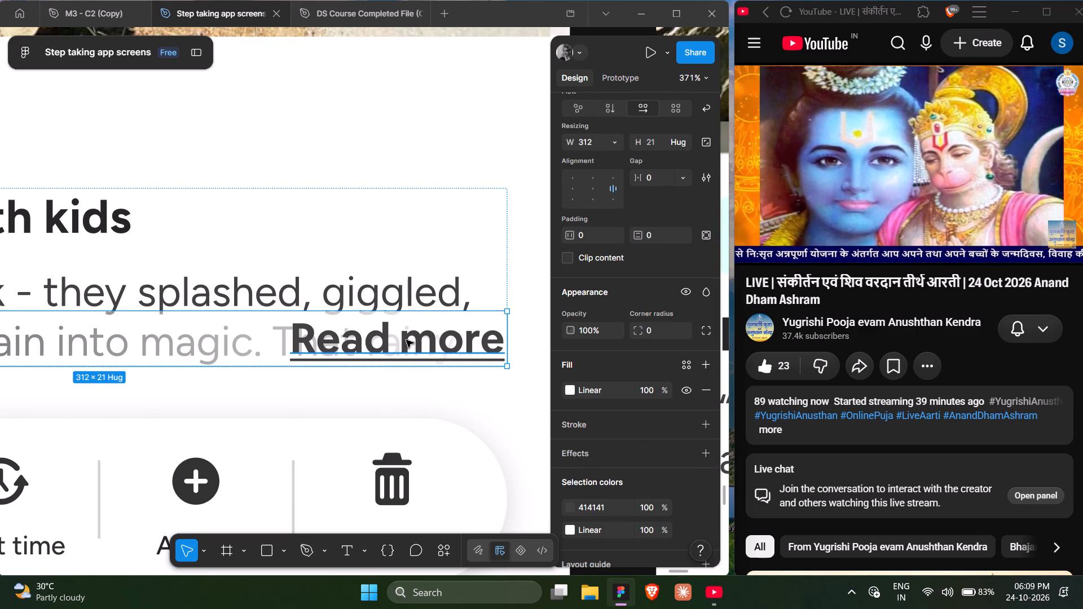
{"action": "left_click", "coordinate": [406, 340], "text": "ctrl"}
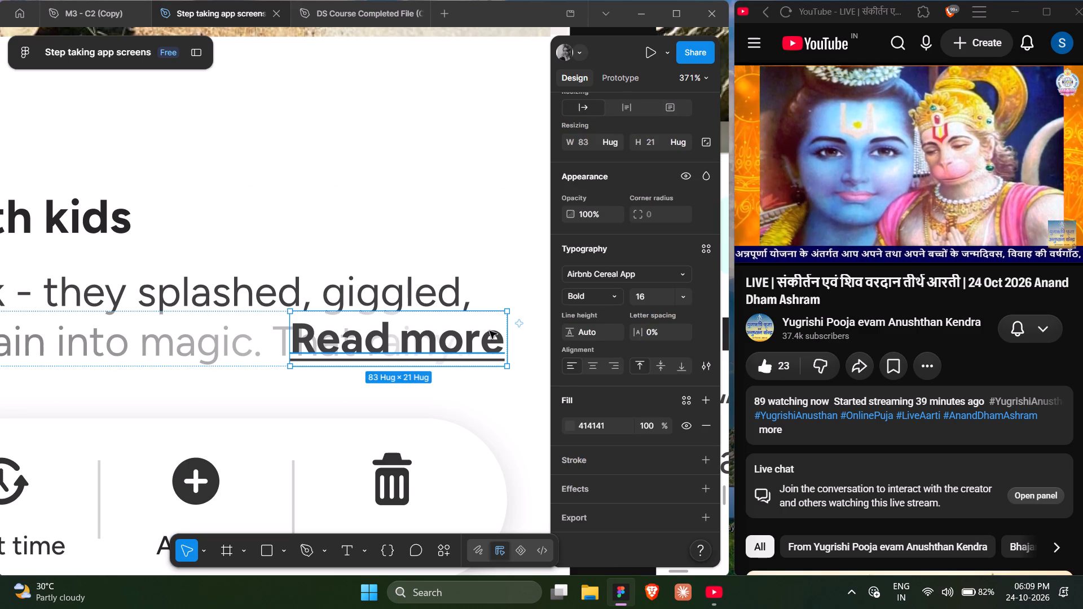
{"action": "left_click", "coordinate": [589, 339]}
{"action": "left_click", "coordinate": [592, 332]}
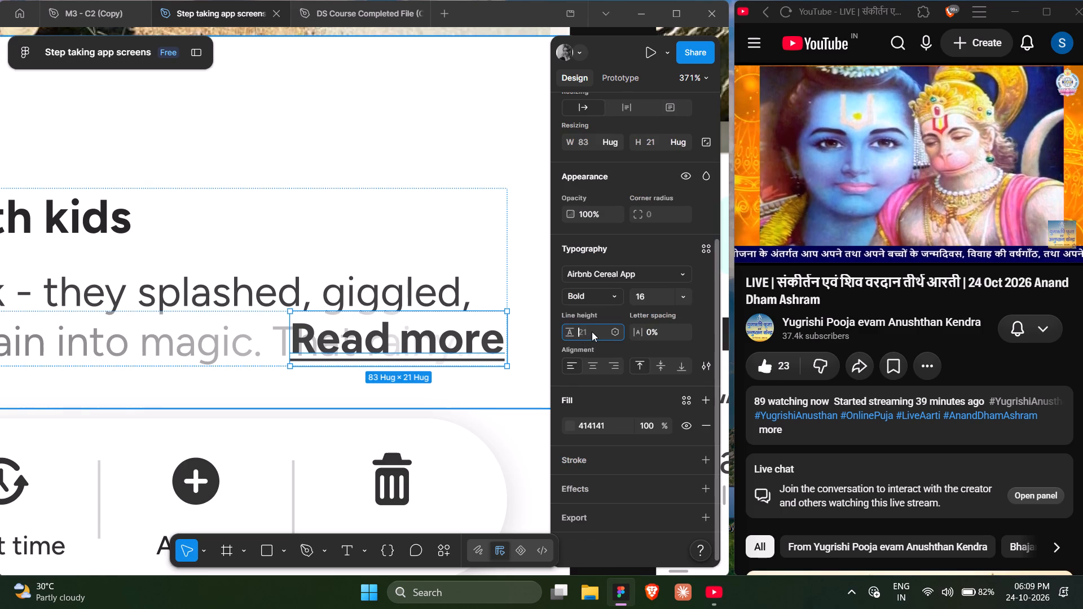
{"action": "left_click", "coordinate": [637, 255]}
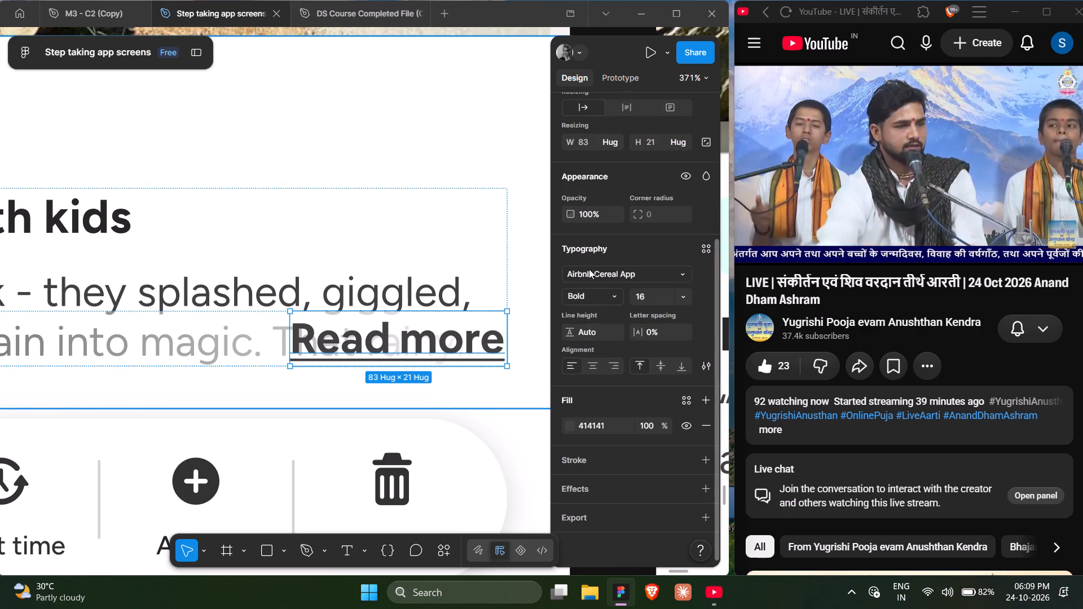
{"action": "scroll", "coordinate": [298, 401], "scroll_direction": "right", "scroll_amount": 1}
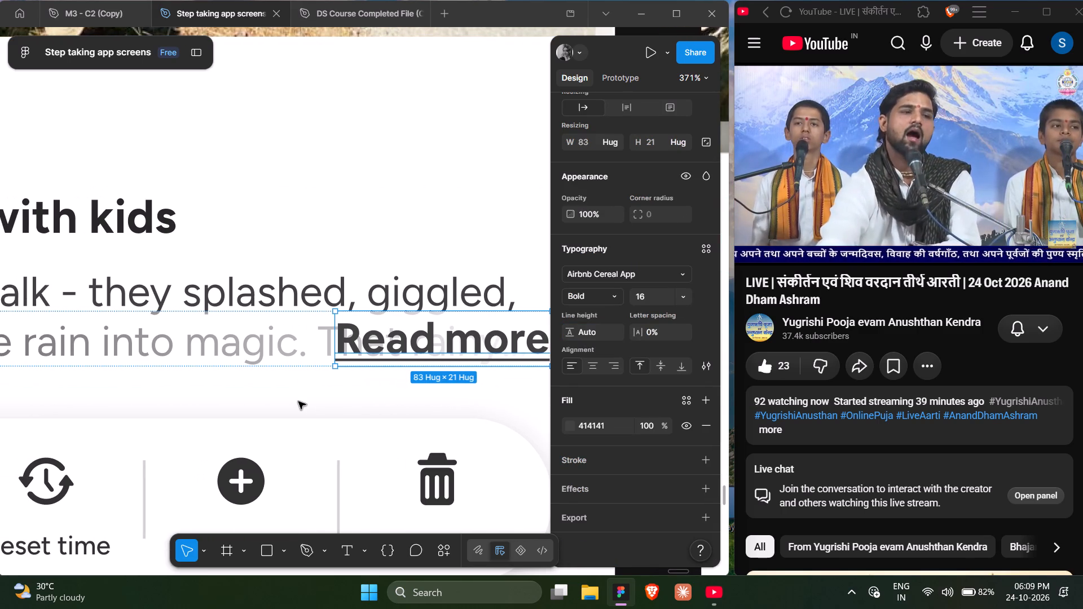
{"action": "left_click", "coordinate": [259, 299]}
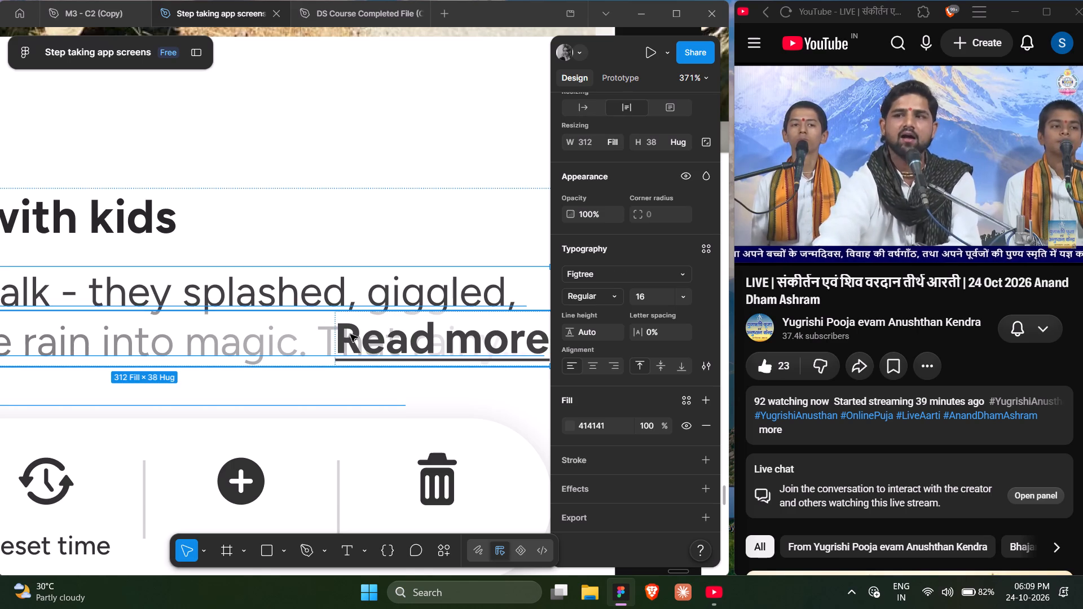
{"action": "scroll", "coordinate": [364, 348], "scroll_direction": "left", "scroll_amount": 1}
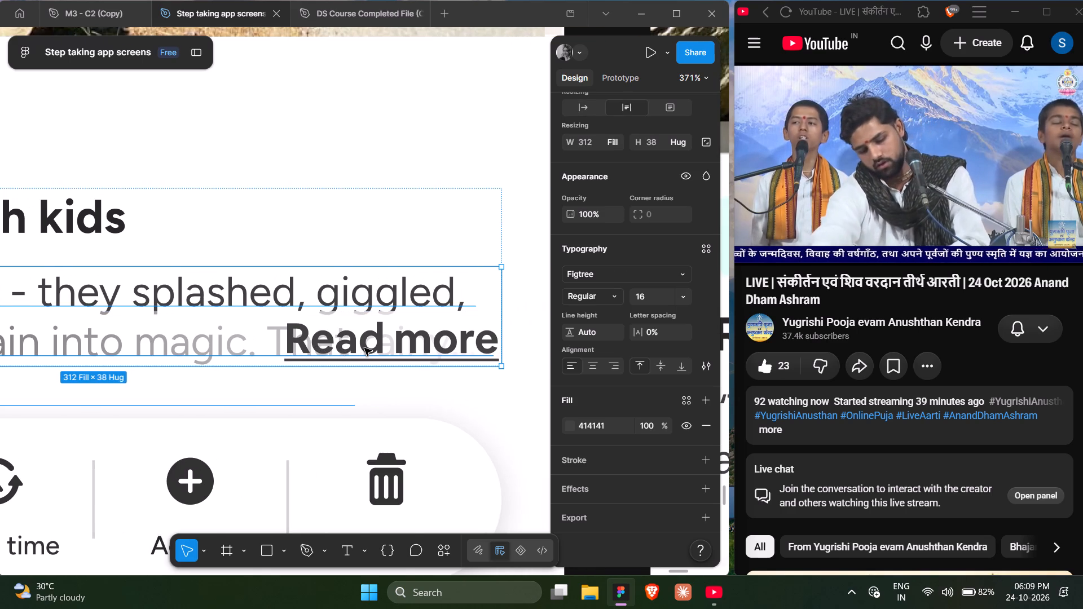
{"action": "scroll", "coordinate": [364, 348], "scroll_direction": "right", "scroll_amount": 1}
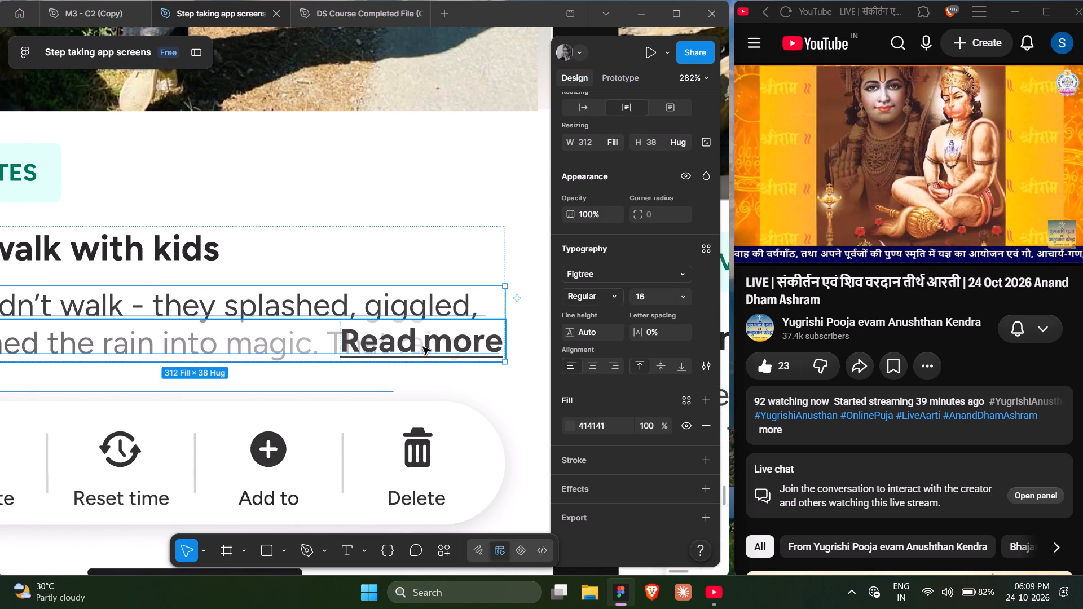
{"action": "left_click", "coordinate": [592, 329]}
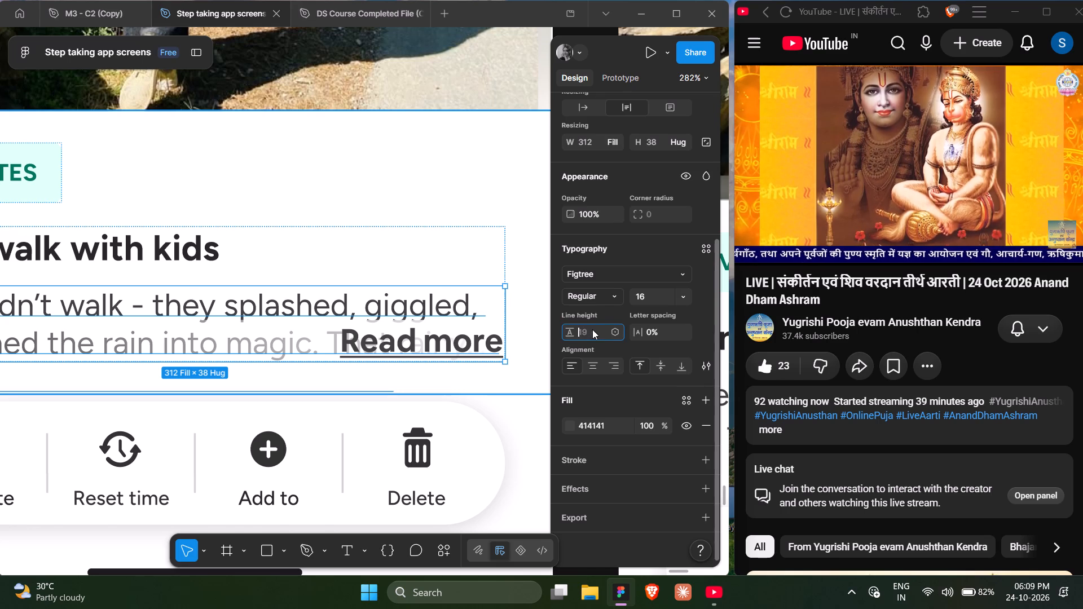
{"action": "left_click", "coordinate": [406, 341], "text": "ctrl"}
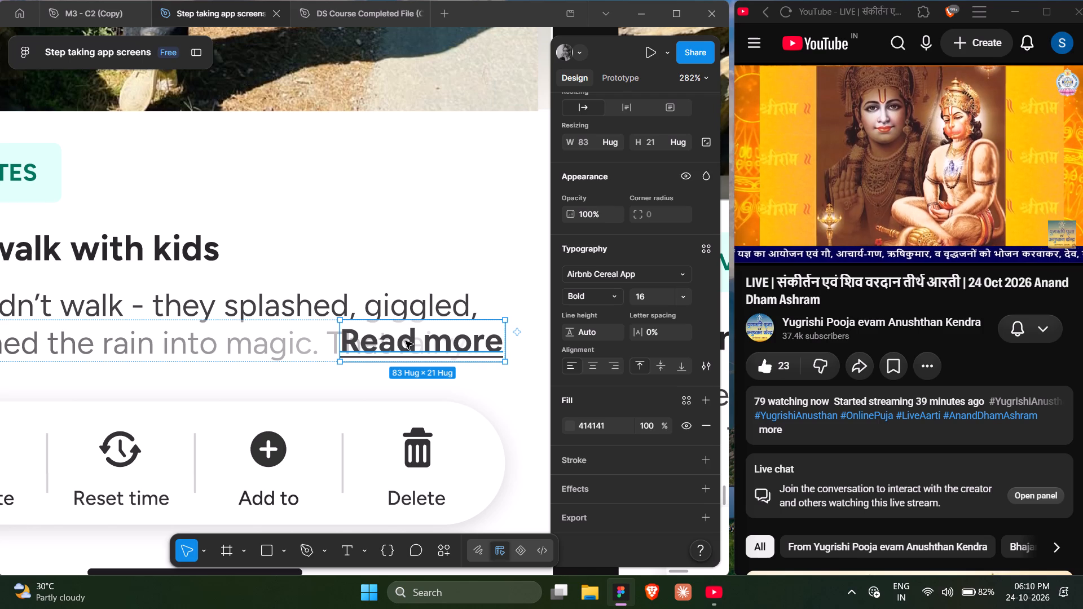
{"action": "left_click", "coordinate": [591, 334]}
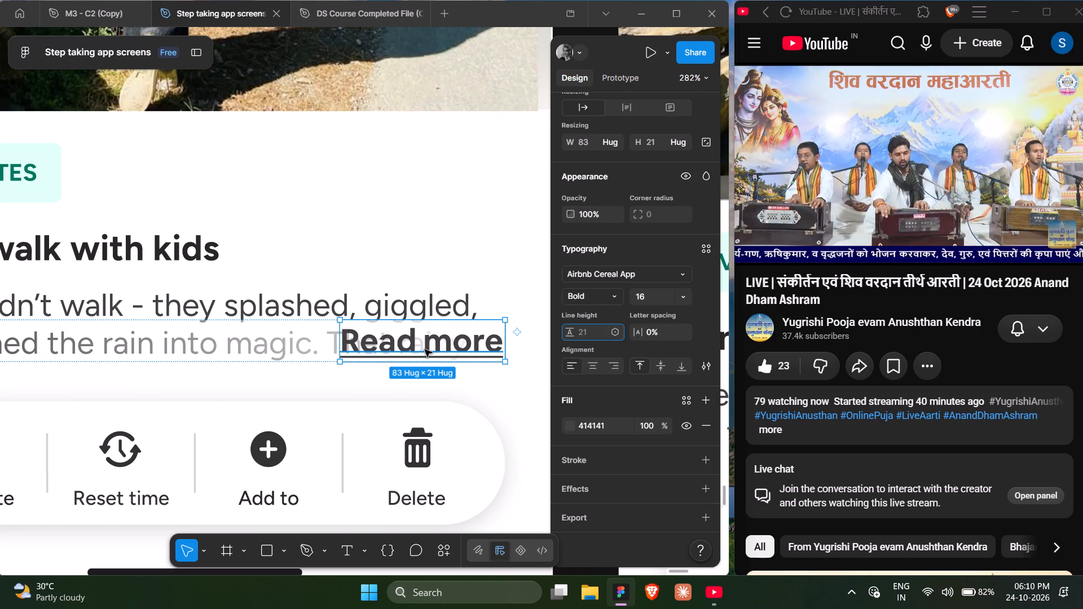
{"action": "left_click", "coordinate": [407, 302]}
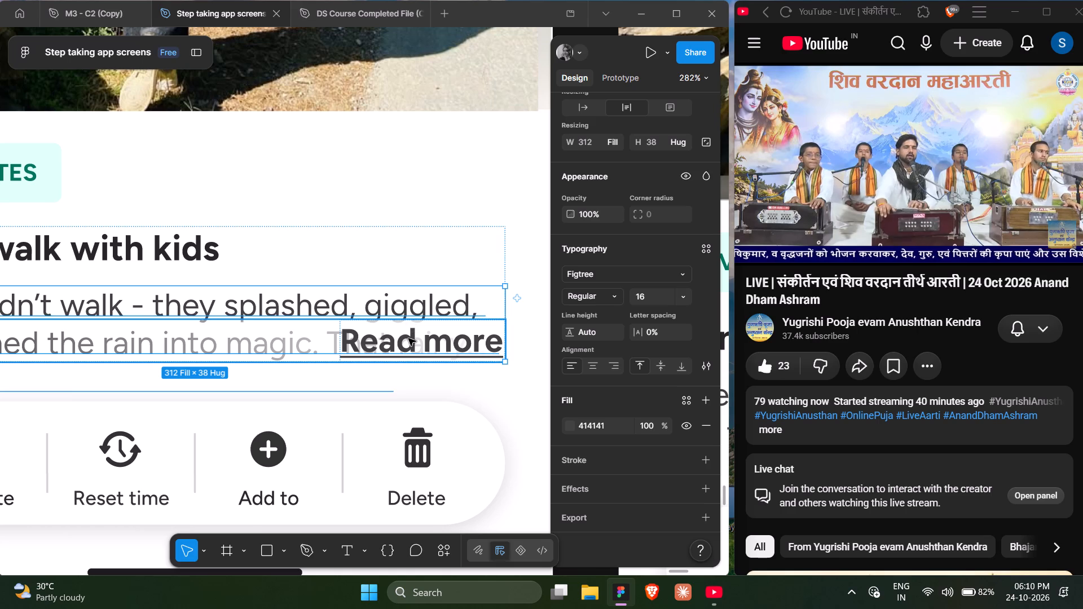
Change the font of the Read more text in the middle Rainy walk with kids screen to Figtree.
{"action": "left_click", "coordinate": [409, 341], "text": "ctrl"}
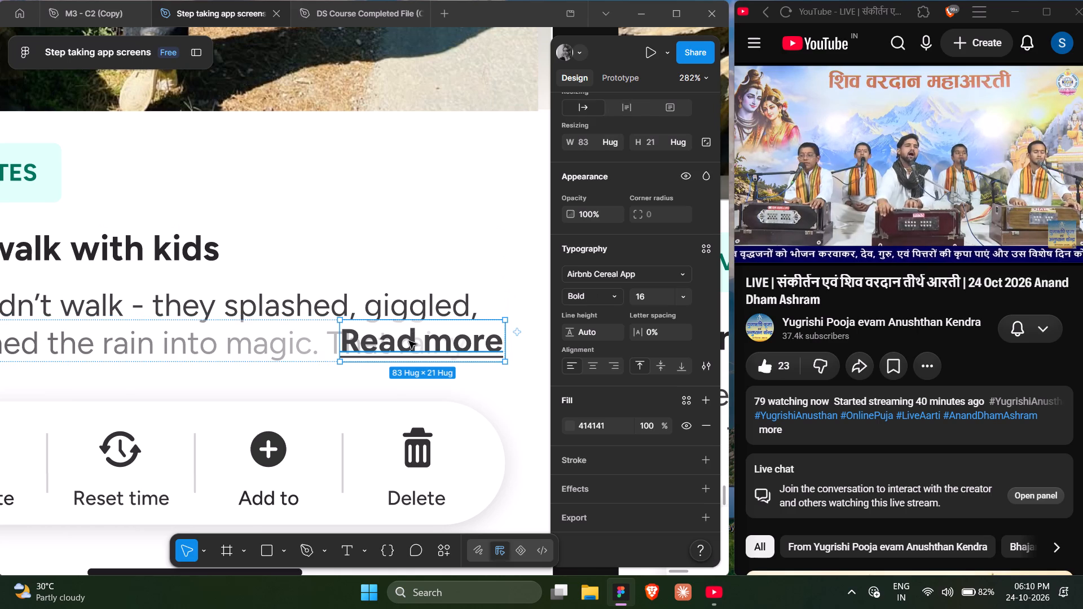
{"action": "left_click", "coordinate": [613, 279]}
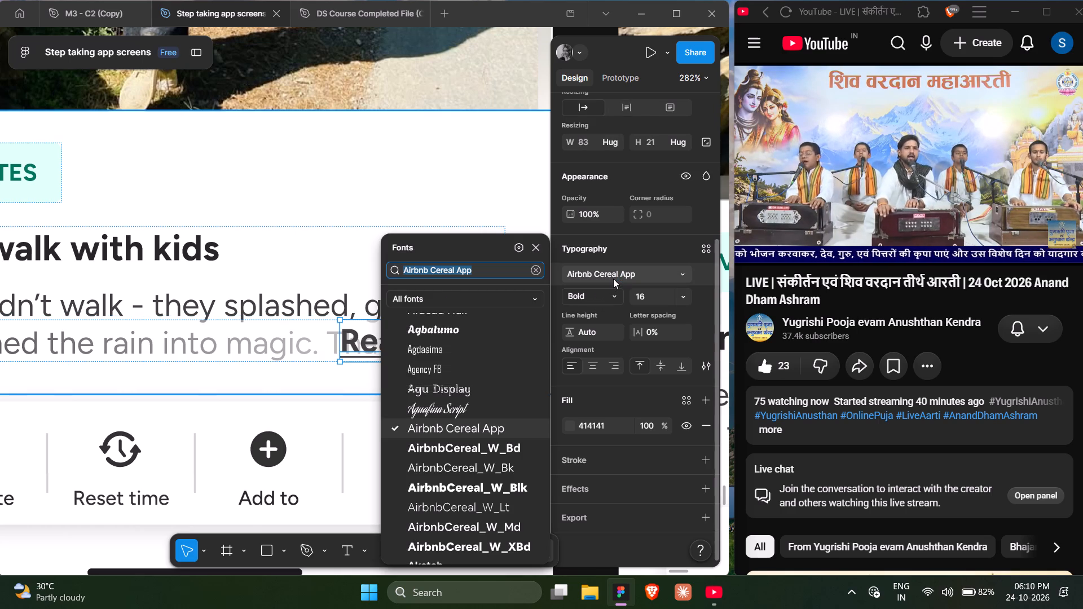
{"action": "type", "text": "FIGT"}
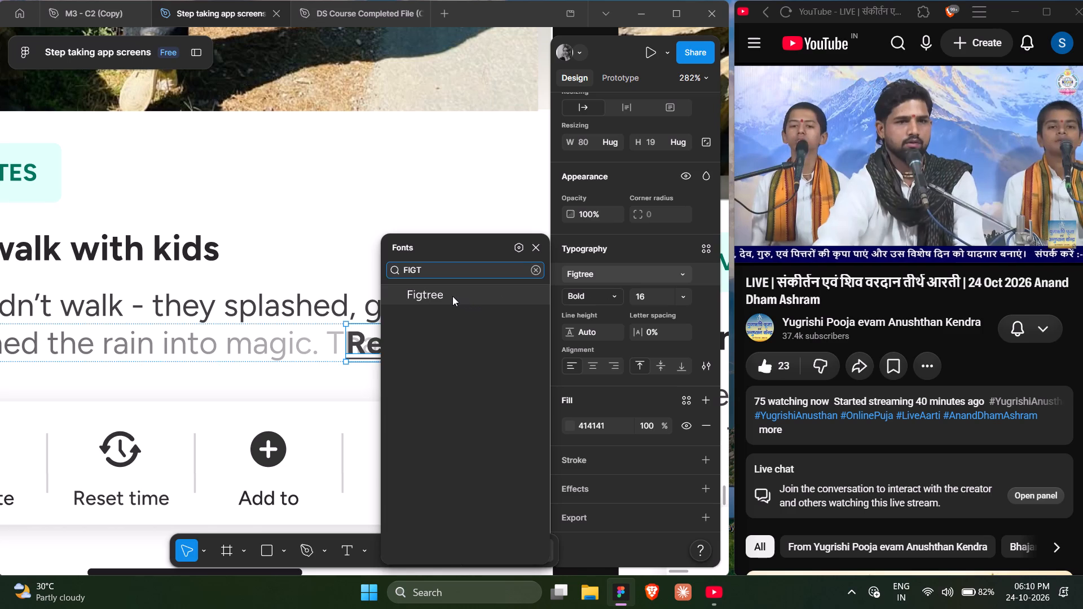
{"action": "left_click", "coordinate": [452, 296]}
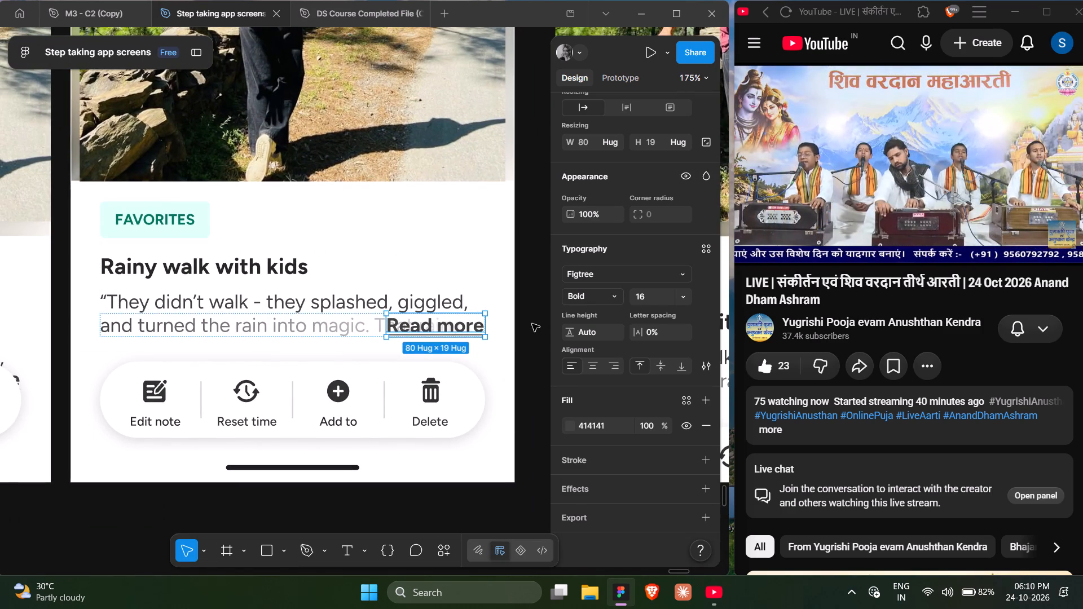
{"action": "left_click", "coordinate": [532, 324]}
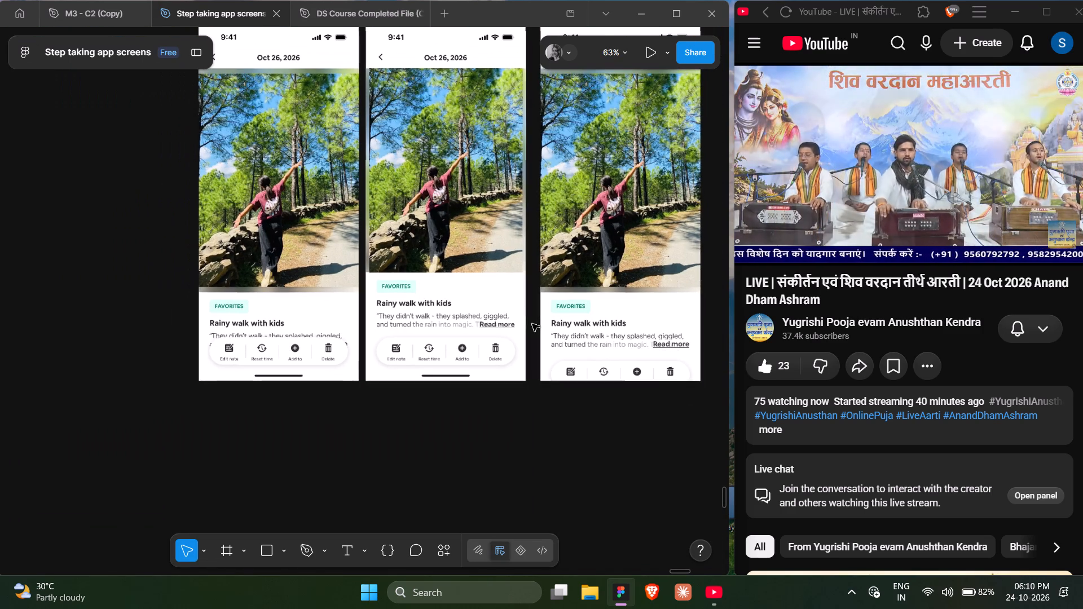
Change the font of the Read more text in the Rainy walk screen with the cut-off action bar to Figtree.
{"action": "scroll", "coordinate": [345, 367], "scroll_direction": "left", "scroll_amount": 1}
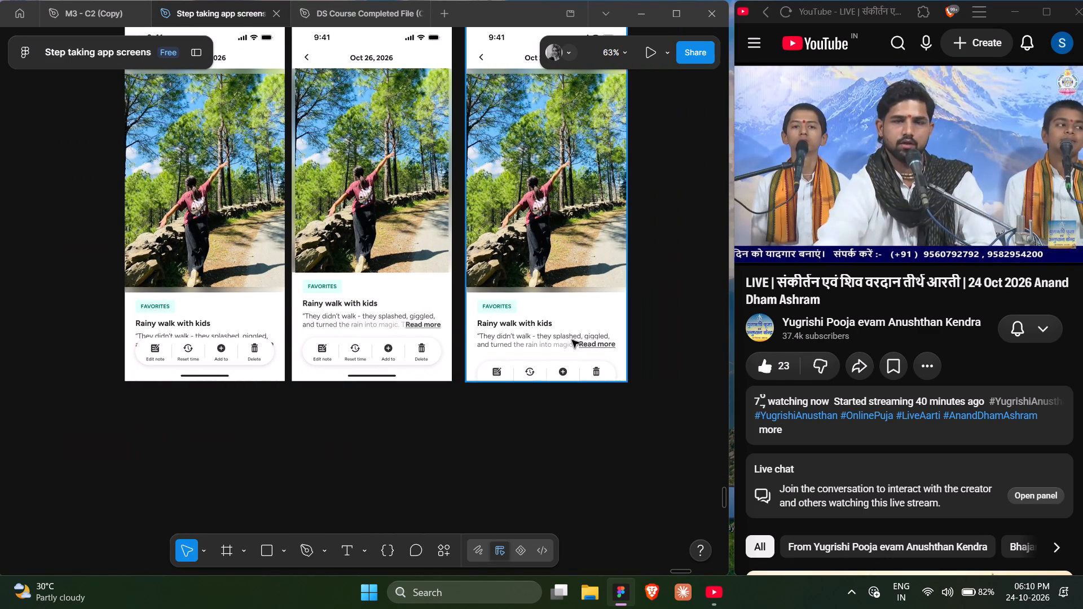
{"action": "scroll", "coordinate": [464, 421], "scroll_direction": "left", "scroll_amount": 1}
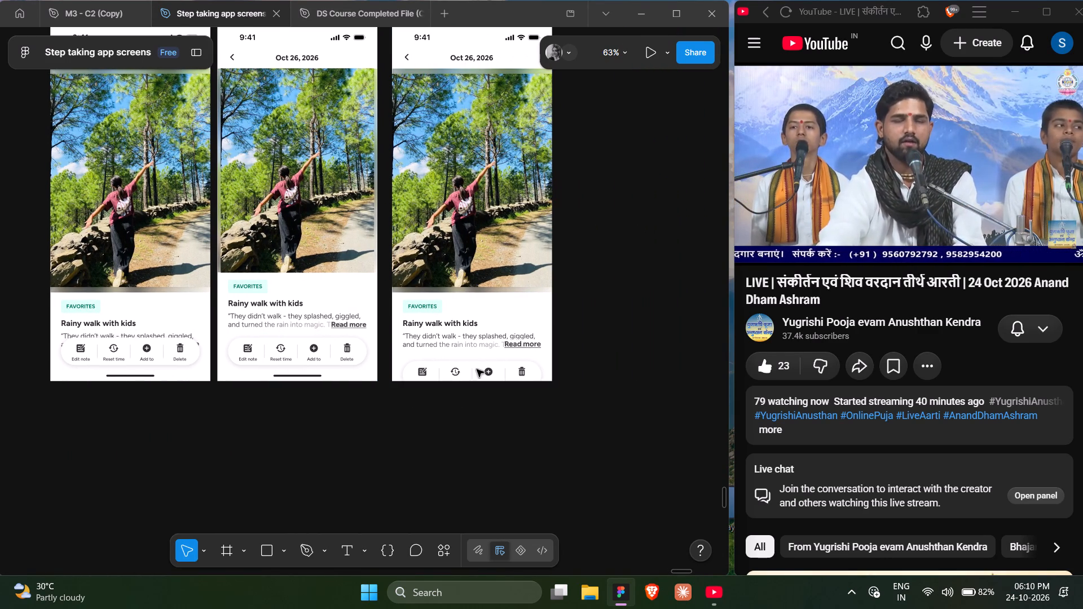
{"action": "left_click", "coordinate": [513, 342], "text": "ctrl"}
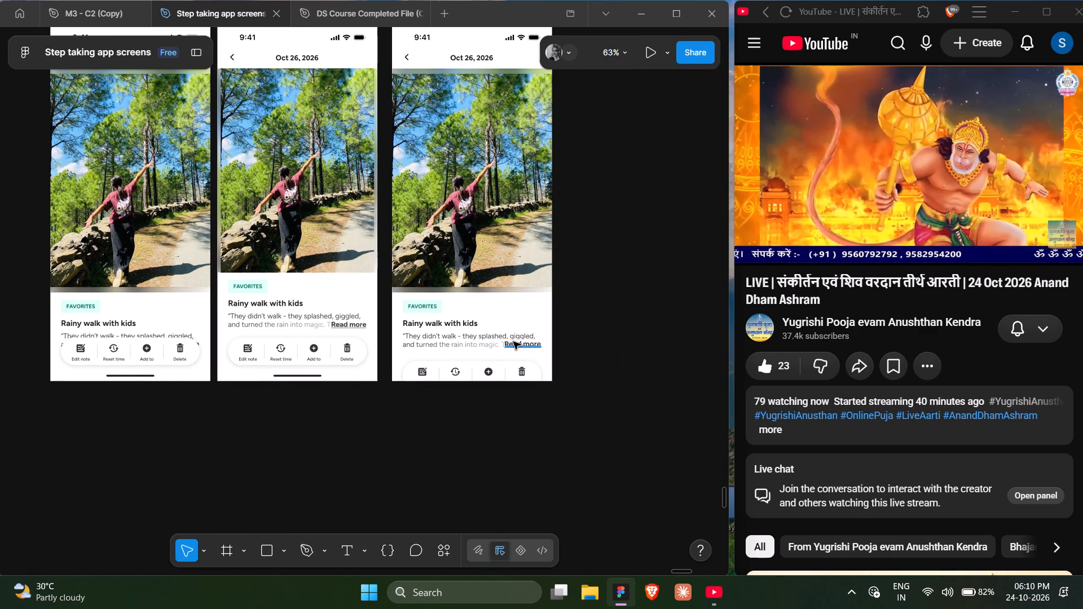
{"action": "left_click", "coordinate": [637, 488]}
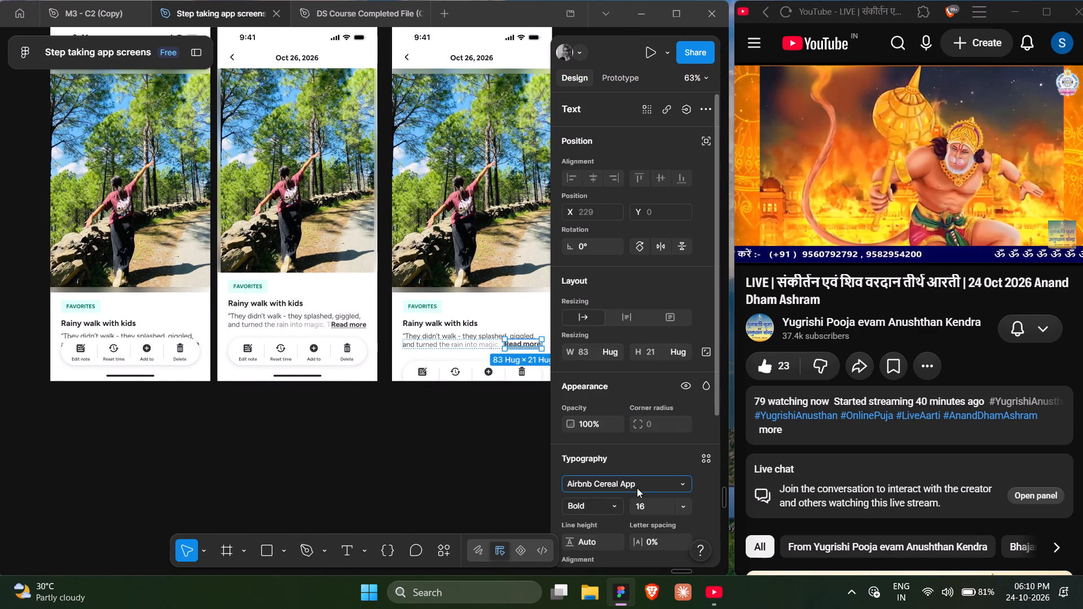
{"action": "type", "text": "FIGT"}
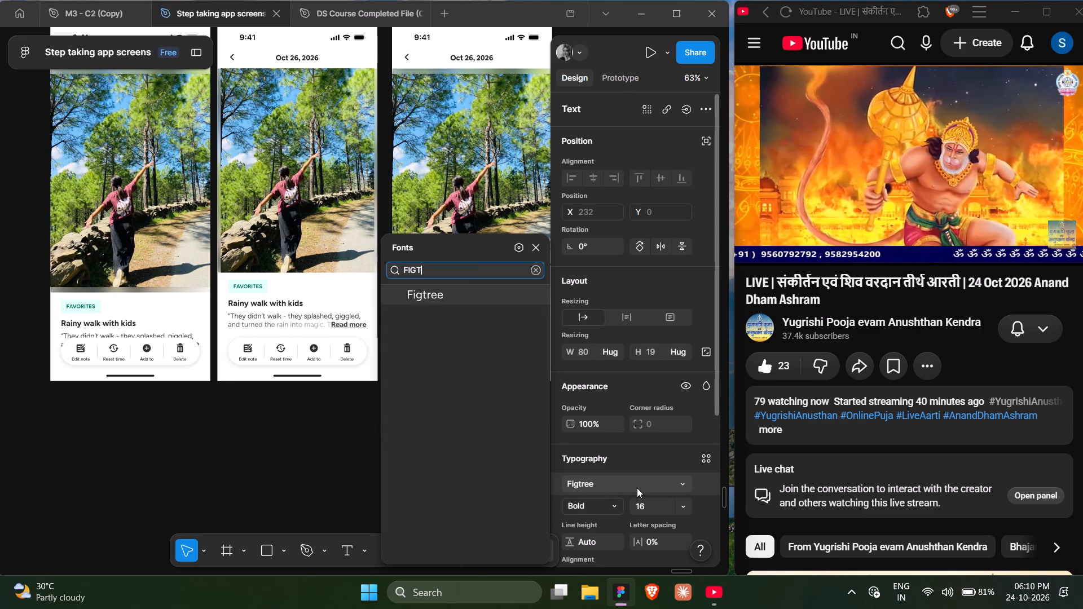
{"action": "left_click", "coordinate": [475, 294]}
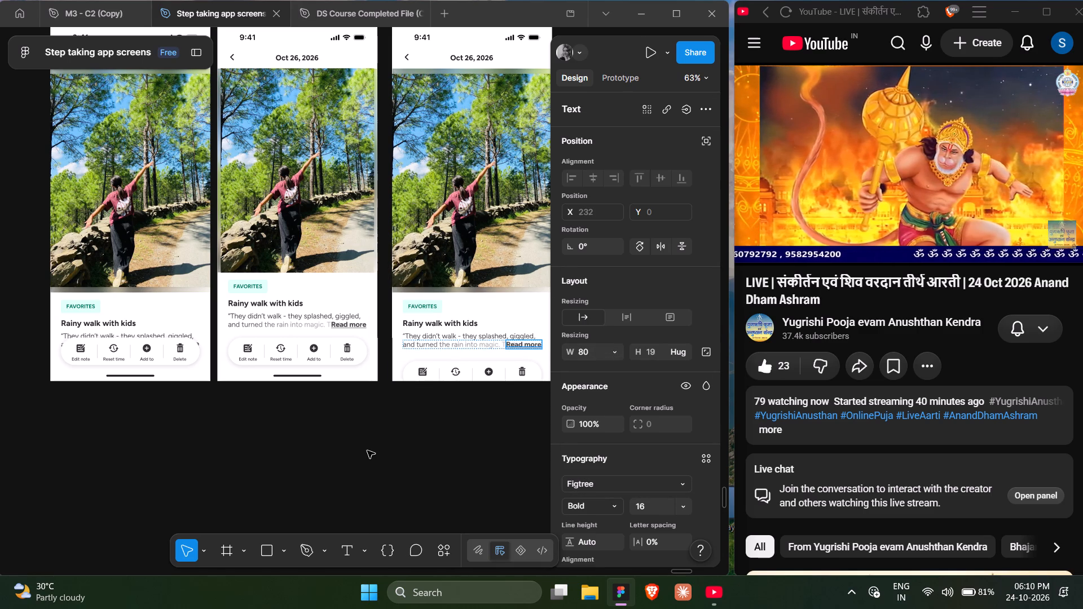
Check the Read more text against the quote and action bar across the three Rainy walk with kids screens.
{"action": "left_click", "coordinate": [367, 451]}
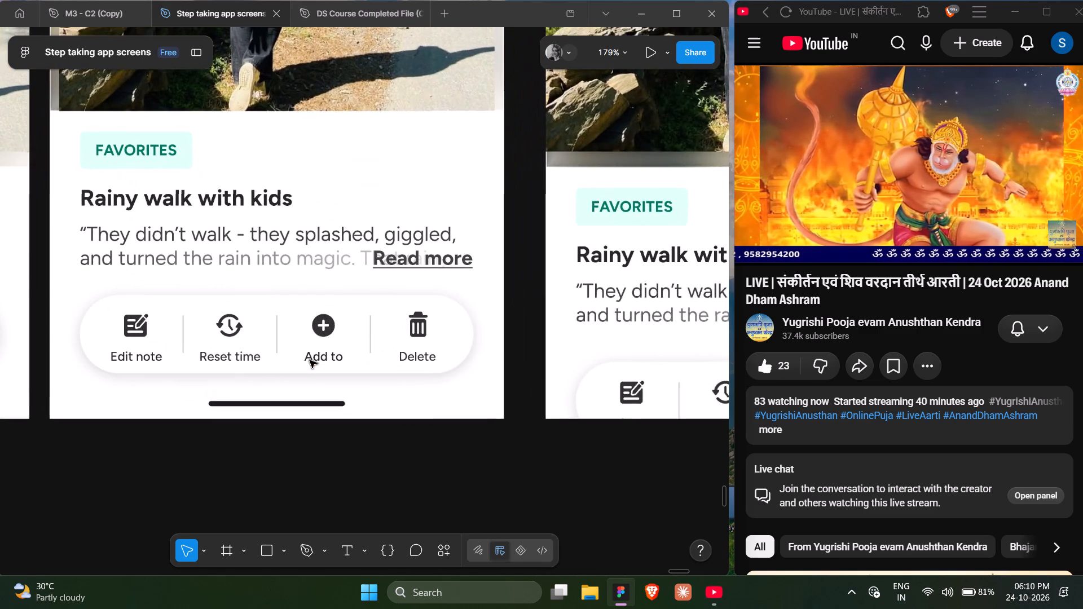
{"action": "scroll", "coordinate": [310, 360], "scroll_direction": "right", "scroll_amount": 1}
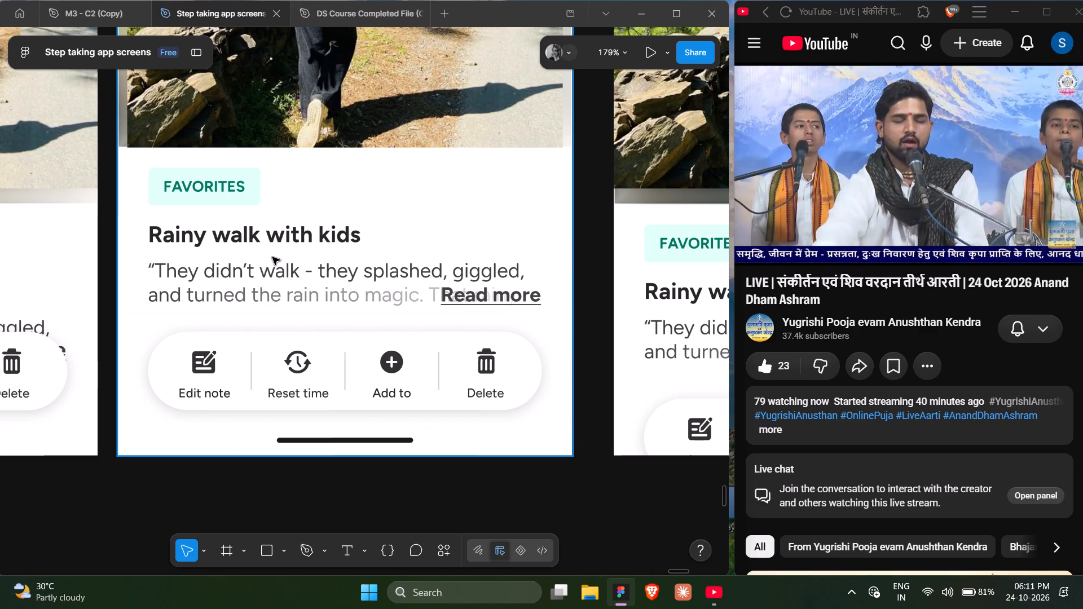
{"action": "scroll", "coordinate": [178, 236], "scroll_direction": "up", "scroll_amount": 1}
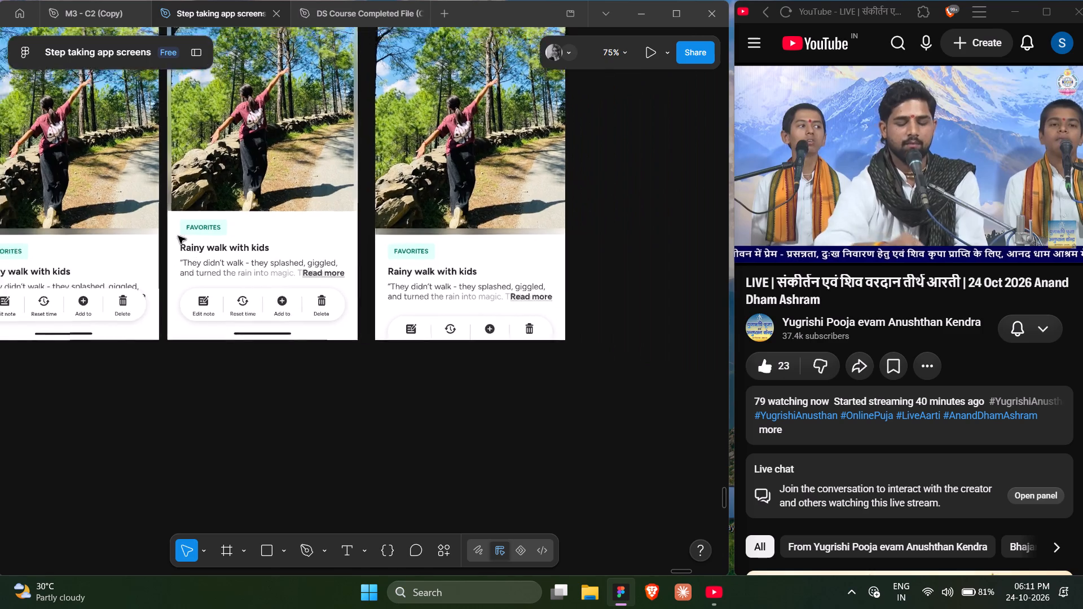
{"action": "scroll", "coordinate": [178, 236], "scroll_direction": "up", "scroll_amount": 3}
{"action": "scroll", "coordinate": [178, 236], "scroll_direction": "right", "scroll_amount": 1}
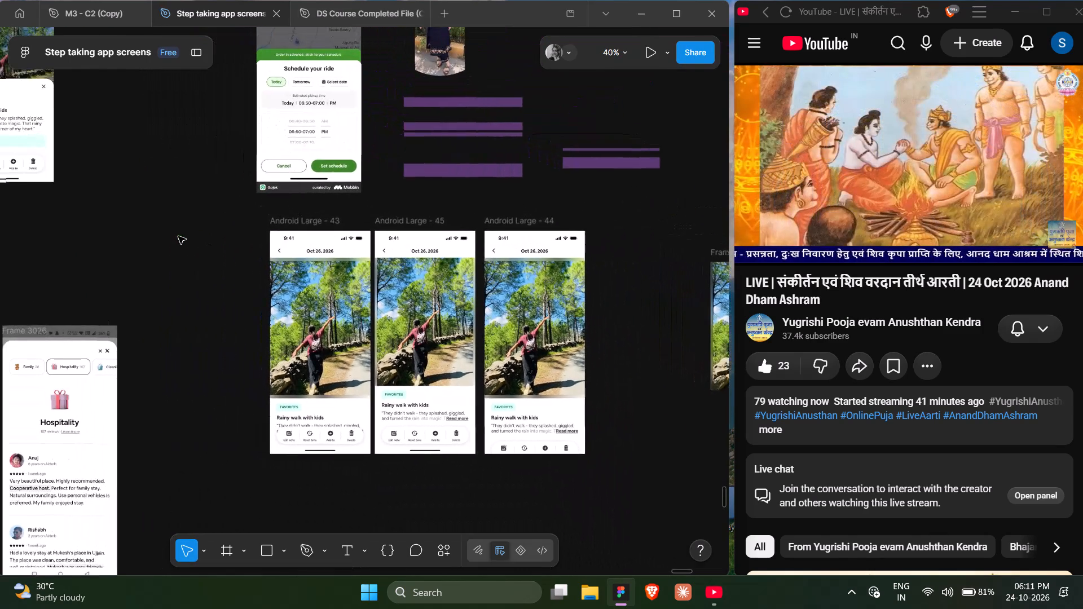
{"action": "scroll", "coordinate": [178, 236], "scroll_direction": "right", "scroll_amount": 1}
{"action": "left_click", "coordinate": [186, 255]}
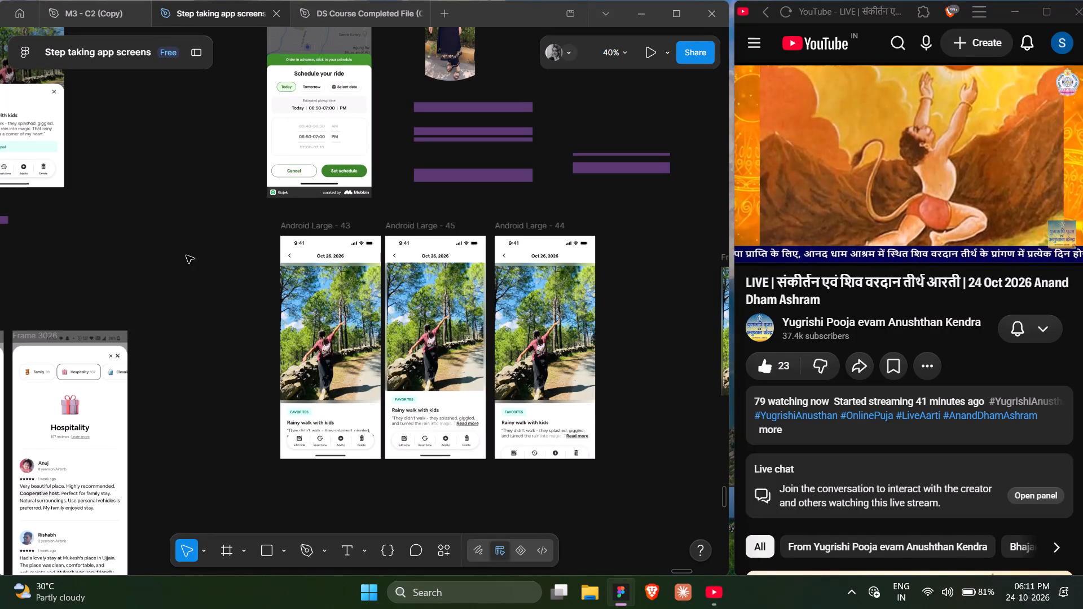
Turn off Bluetooth in the Windows quick settings, disconnecting the Airdopes 141 Elite ANC earbuds.
{"action": "left_click", "coordinate": [942, 601]}
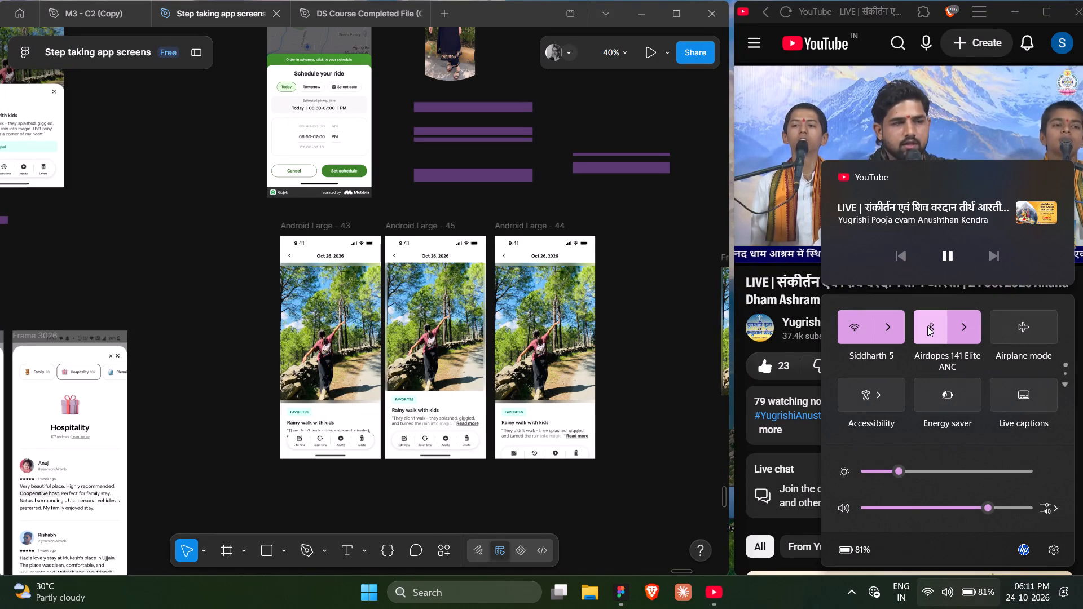
{"action": "left_click", "coordinate": [927, 326]}
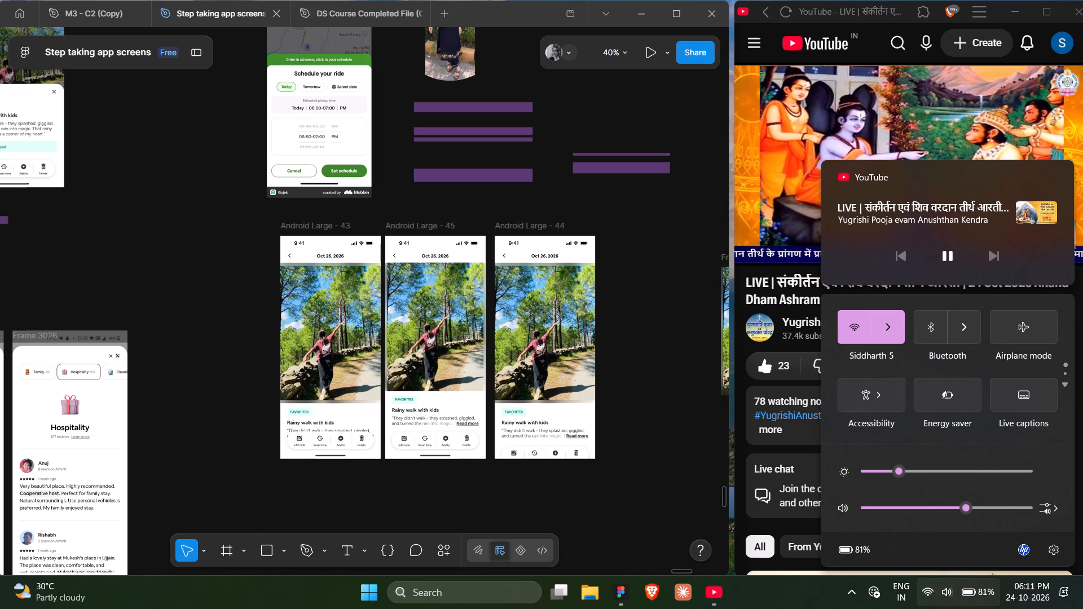
Lower the Windows system volume to about 54 and return to the Figma canvas.
{"action": "left_click_drag", "start_coordinate": [967, 507], "coordinate": [954, 507]}
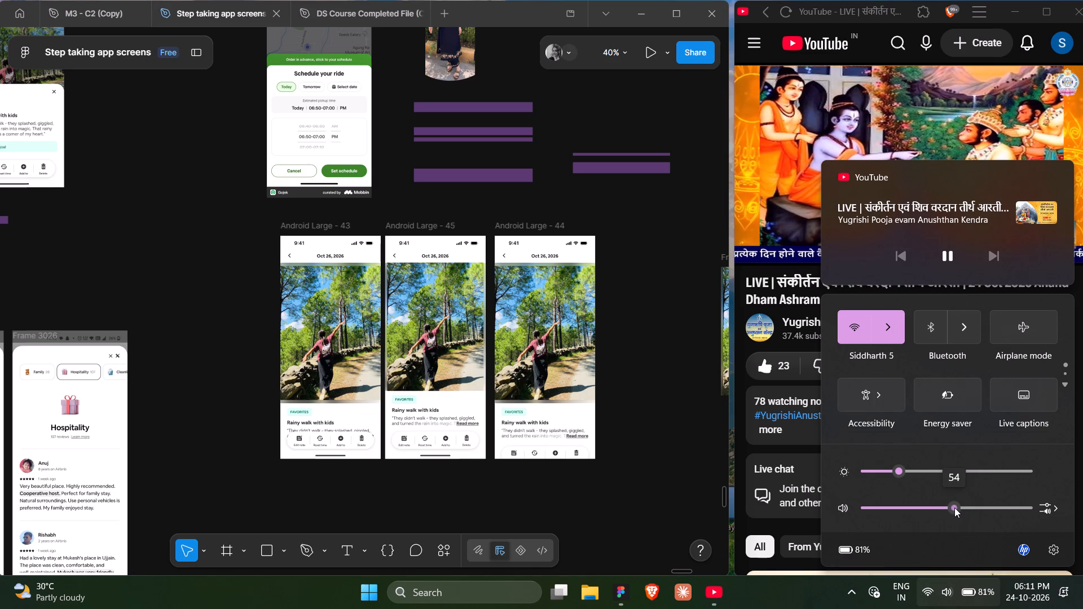
{"action": "left_click_drag", "start_coordinate": [954, 507], "coordinate": [950, 508]}
{"action": "left_click", "coordinate": [778, 599]}
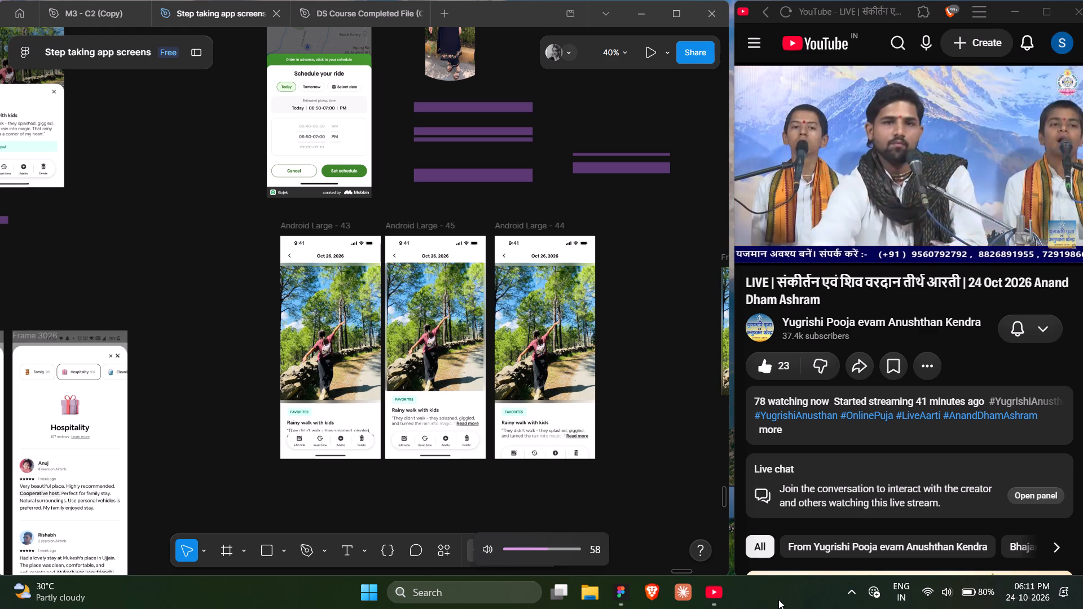
{"action": "left_click", "coordinate": [652, 423]}
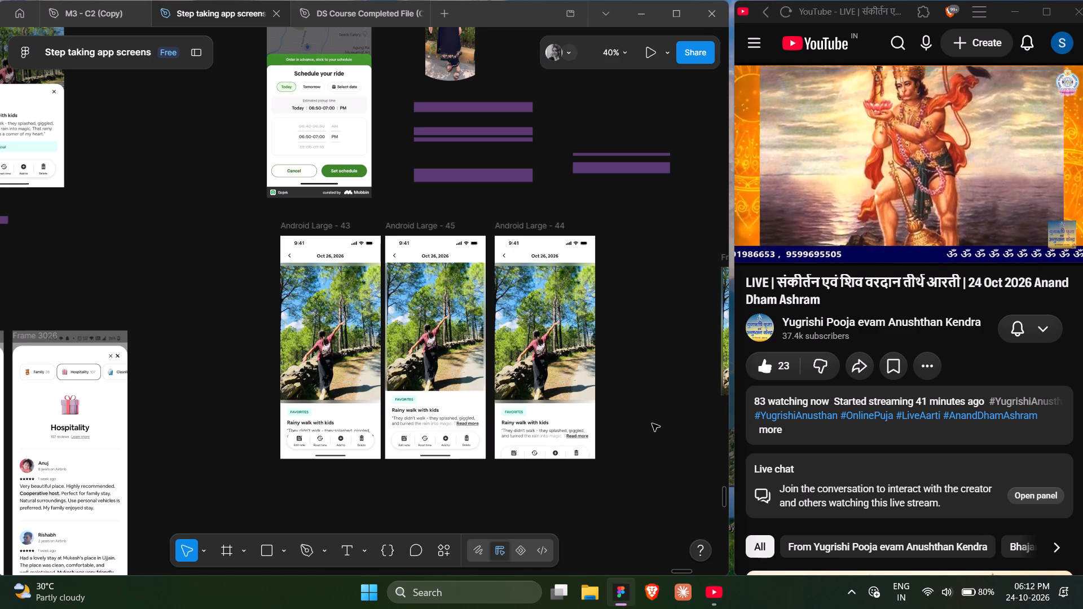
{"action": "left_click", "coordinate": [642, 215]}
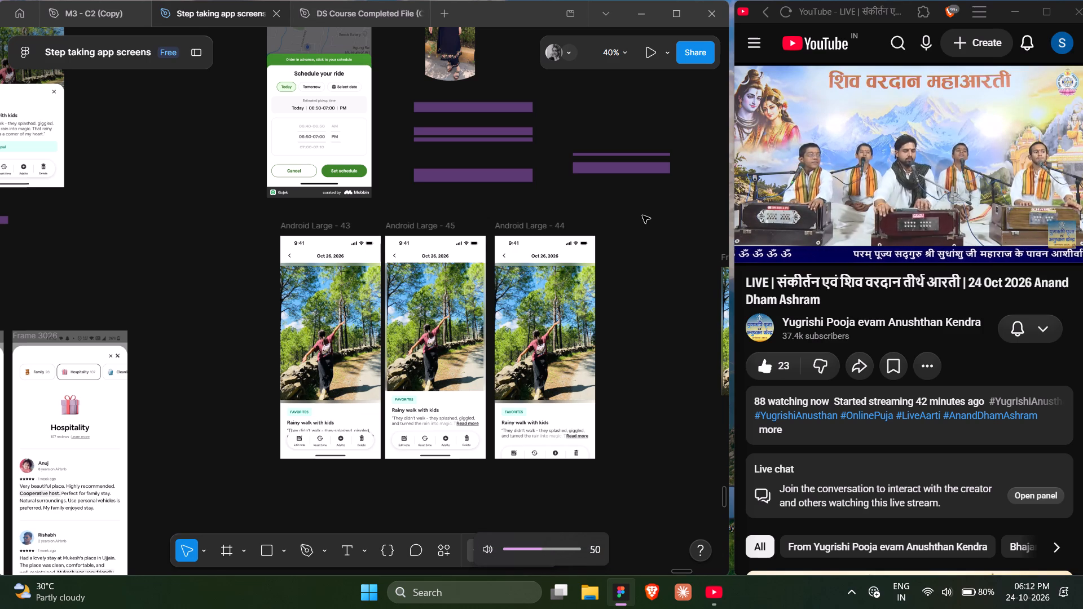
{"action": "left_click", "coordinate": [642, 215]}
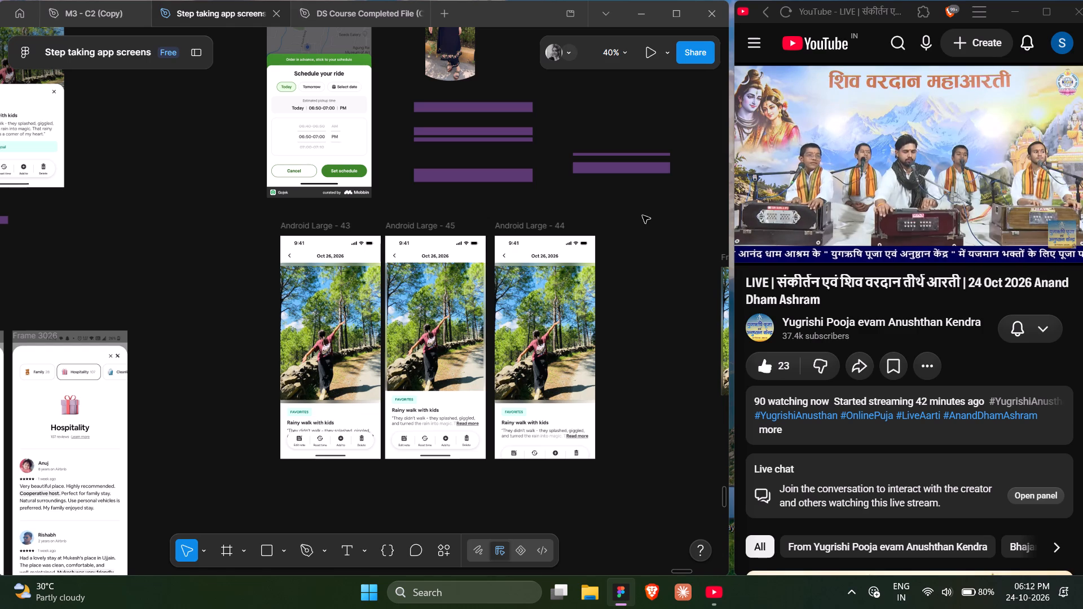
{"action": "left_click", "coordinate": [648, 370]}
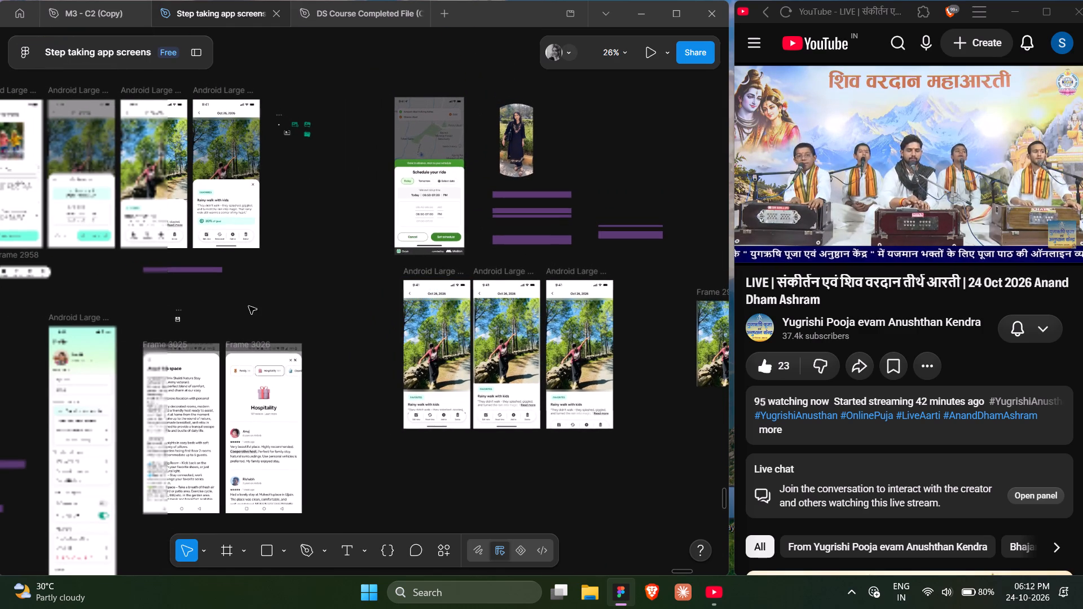
Review the rest of the app's screens, focusing on the Today's progress, Personalized goal, Detailed stats and Memory Diary designs.
{"action": "scroll", "coordinate": [249, 306], "scroll_direction": "right", "scroll_amount": 7}
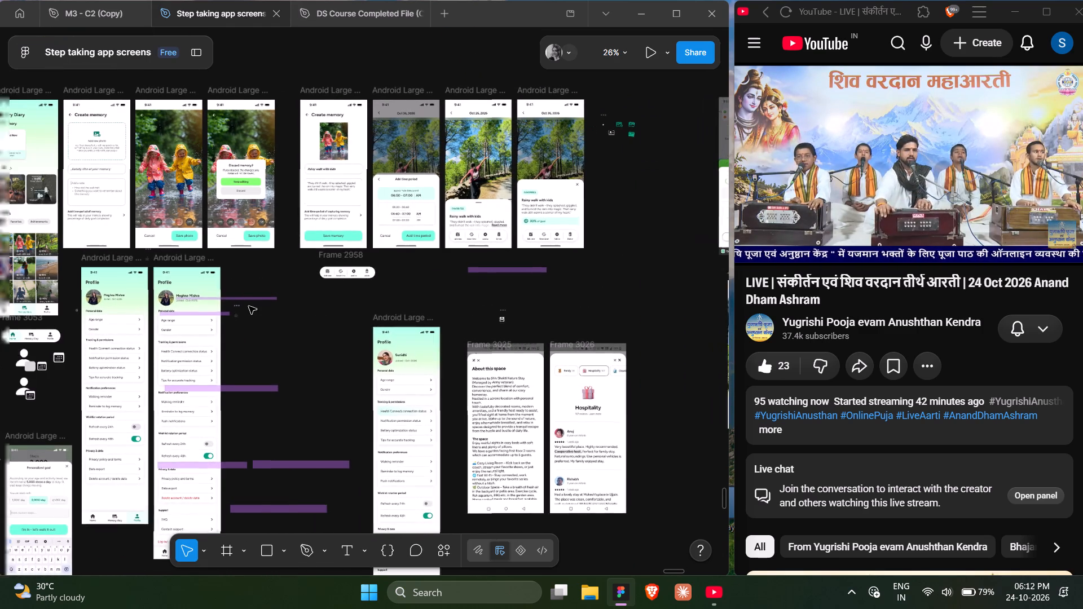
{"action": "scroll", "coordinate": [249, 306], "scroll_direction": "right", "scroll_amount": 2}
{"action": "left_click", "coordinate": [470, 303]}
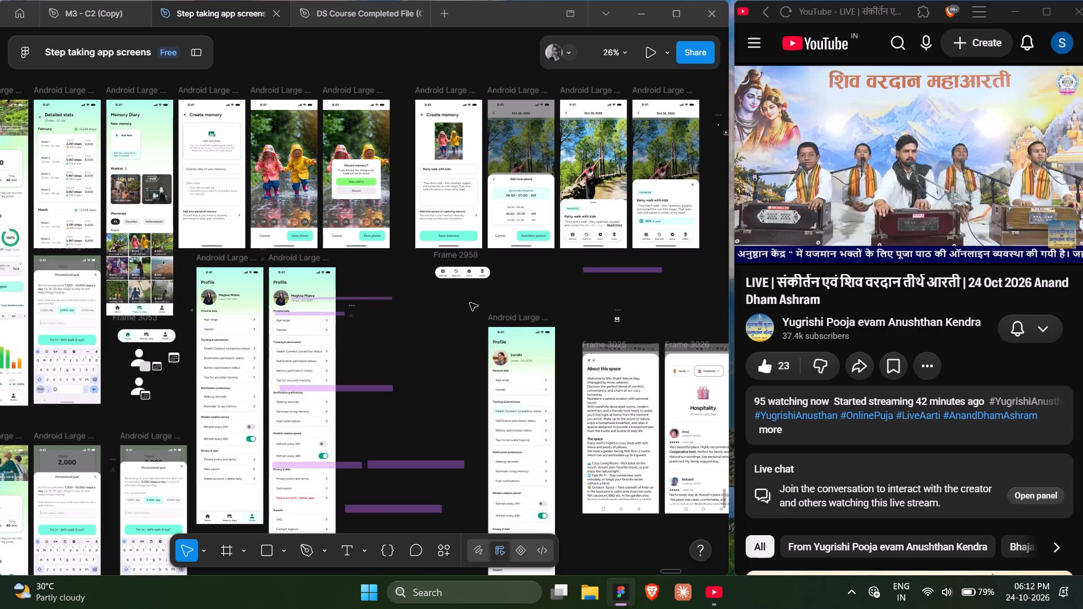
{"action": "scroll", "coordinate": [470, 303], "scroll_direction": "right", "scroll_amount": 4}
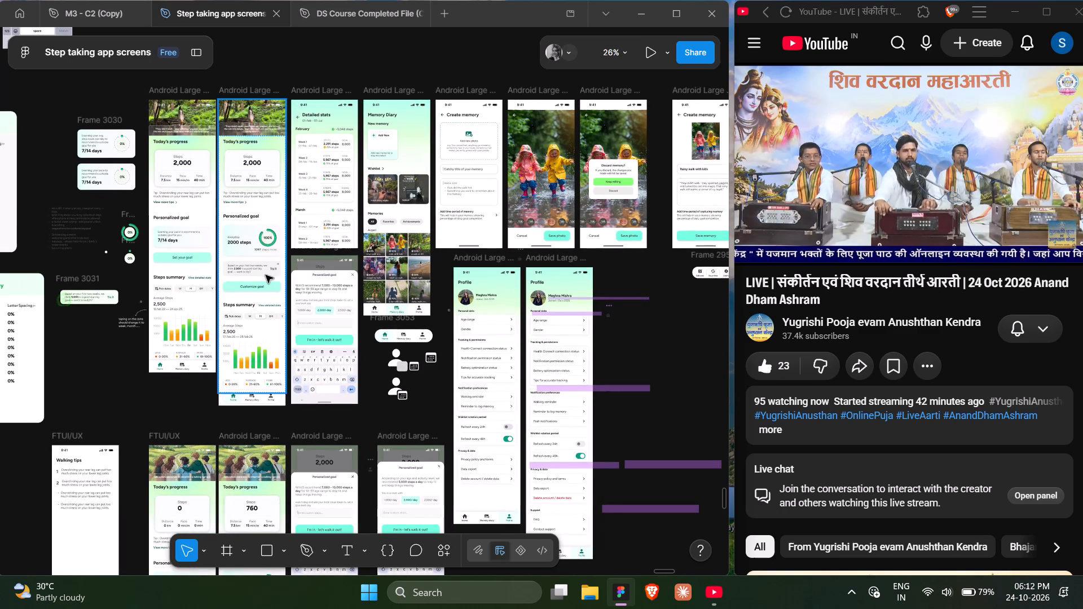
{"action": "scroll", "coordinate": [266, 275], "scroll_direction": "right", "scroll_amount": 1}
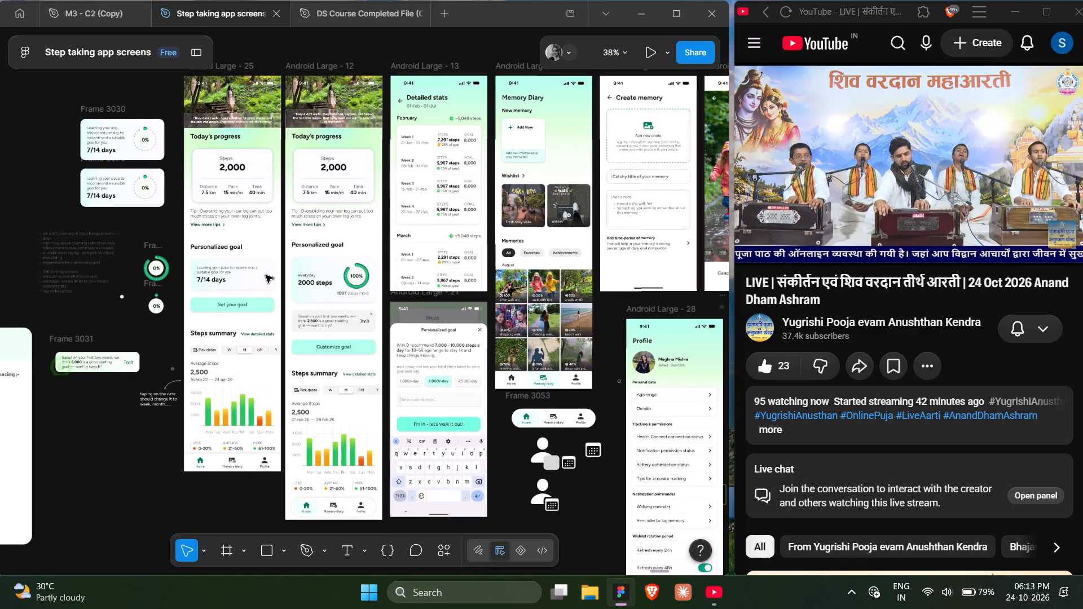
{"action": "scroll", "coordinate": [266, 275], "scroll_direction": "right", "scroll_amount": 1}
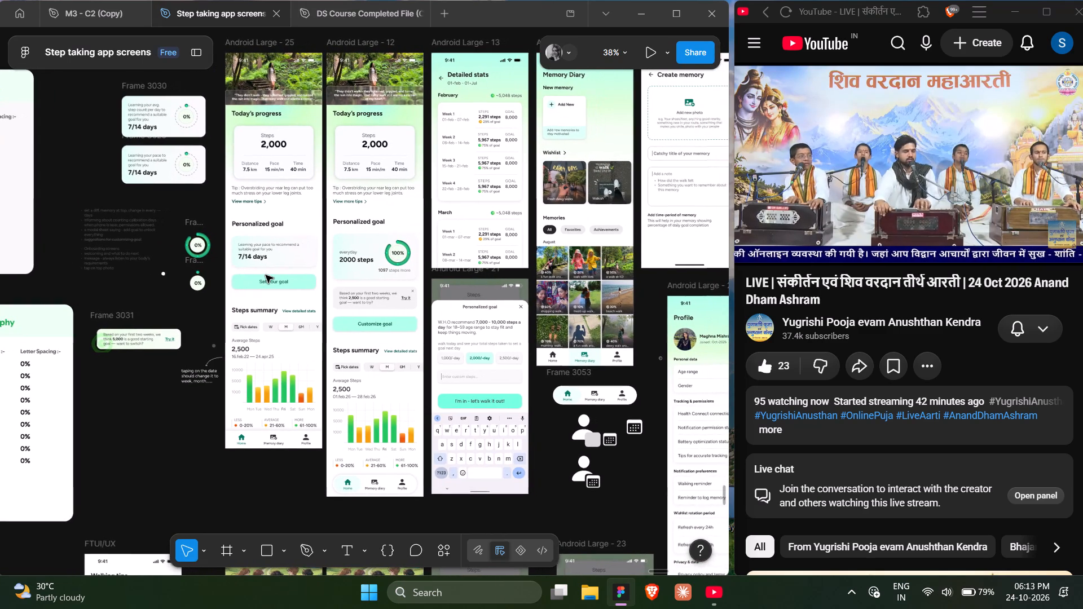
{"action": "scroll", "coordinate": [266, 275], "scroll_direction": "right", "scroll_amount": 1}
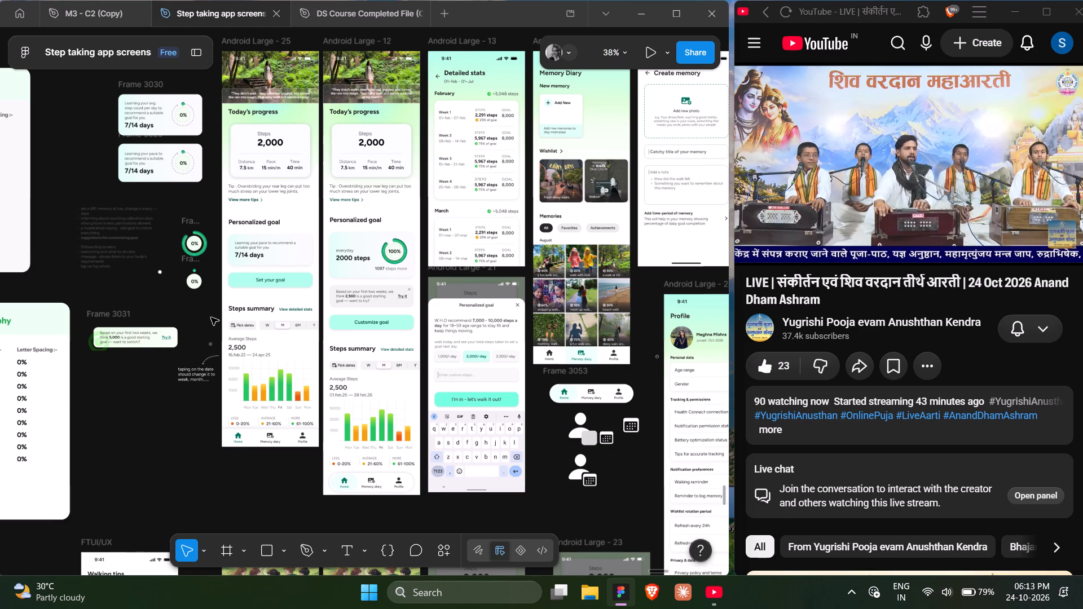
{"action": "scroll", "coordinate": [211, 317], "scroll_direction": "up", "scroll_amount": 1}
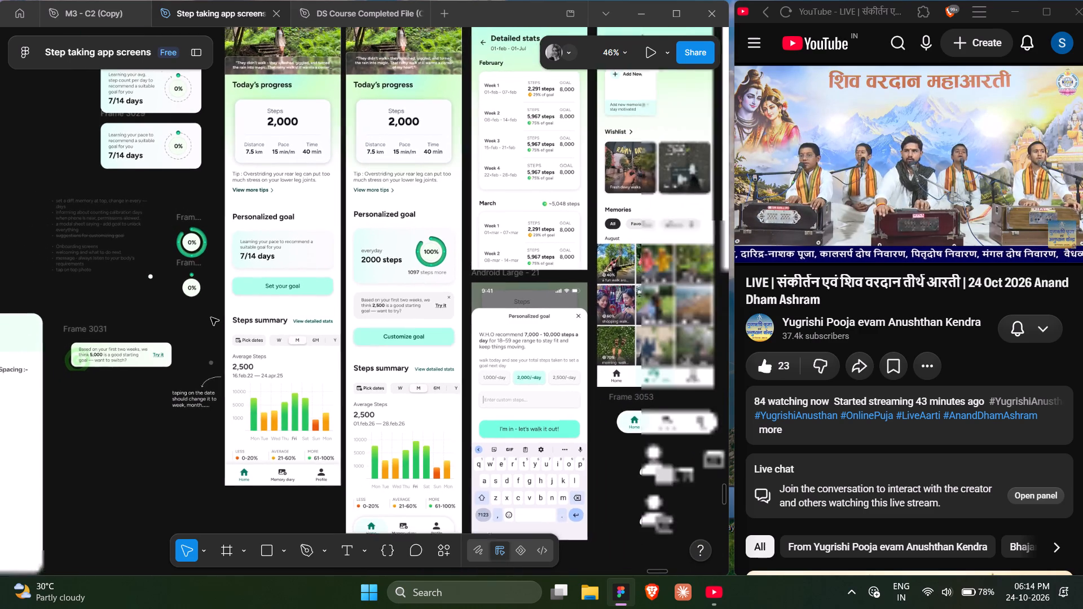
{"action": "scroll", "coordinate": [211, 317], "scroll_direction": "left", "scroll_amount": 1}
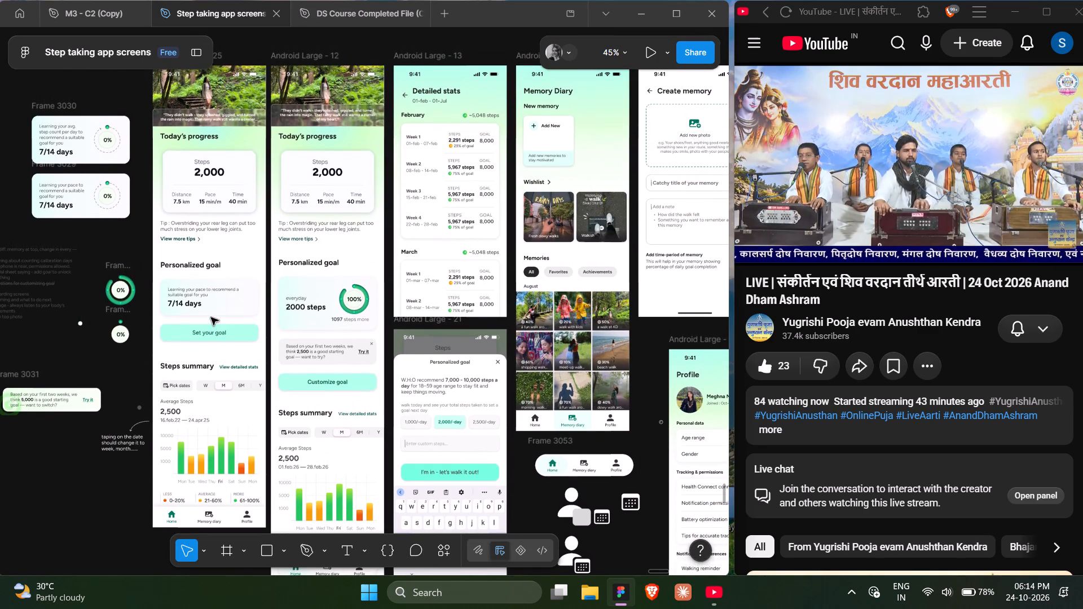
{"action": "left_click", "coordinate": [130, 381]}
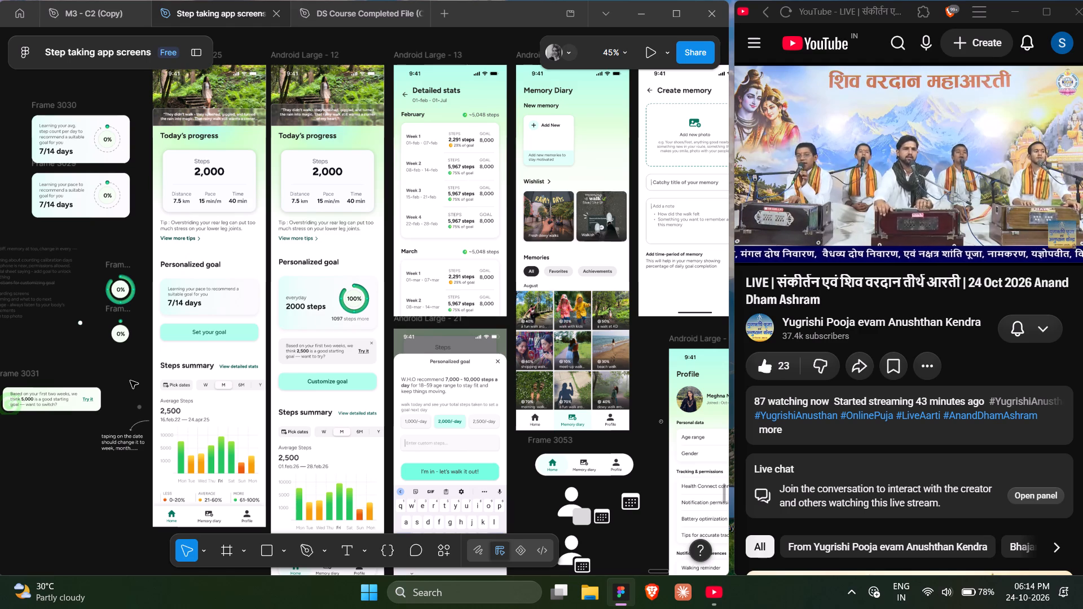
{"action": "left_click", "coordinate": [139, 377]}
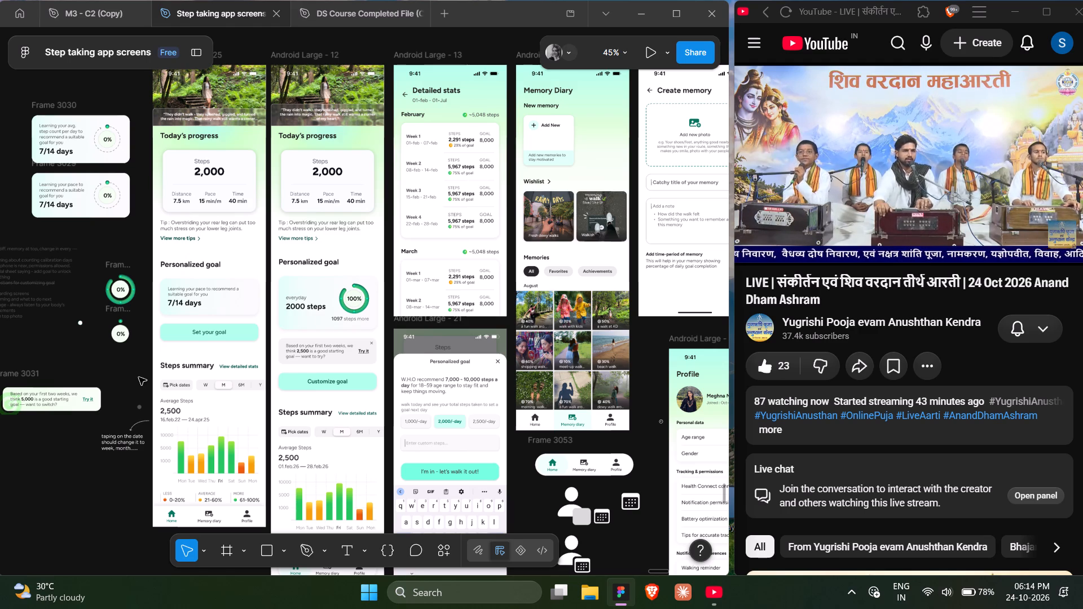
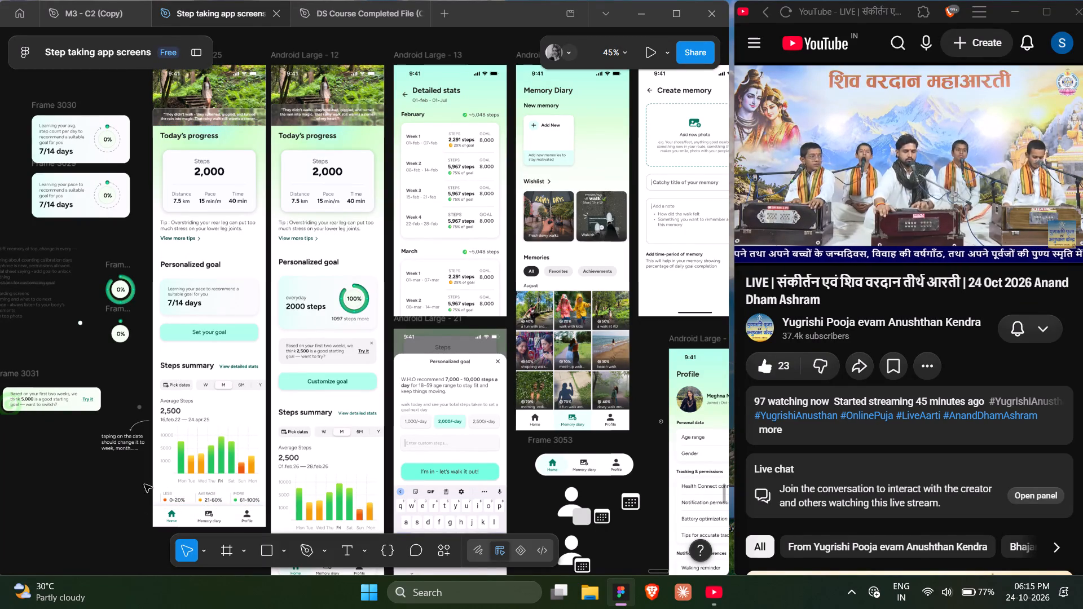
Extend the bottom edge of the Android Large - 25 progress screen to make the frame 1485 high.
{"action": "left_click", "coordinate": [115, 502]}
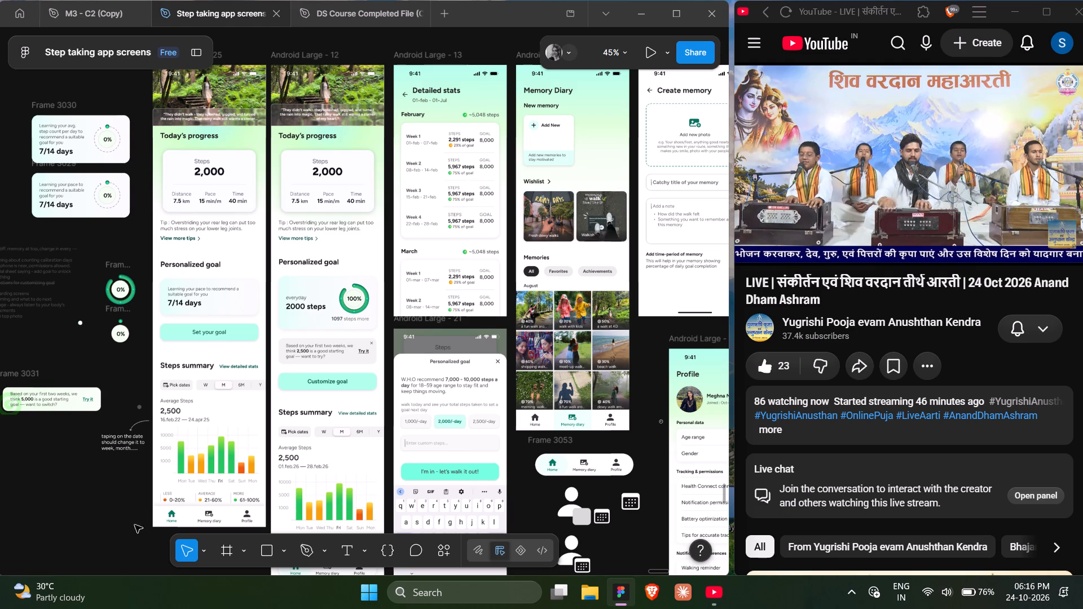
{"action": "scroll", "coordinate": [163, 526], "scroll_direction": "down", "scroll_amount": 1}
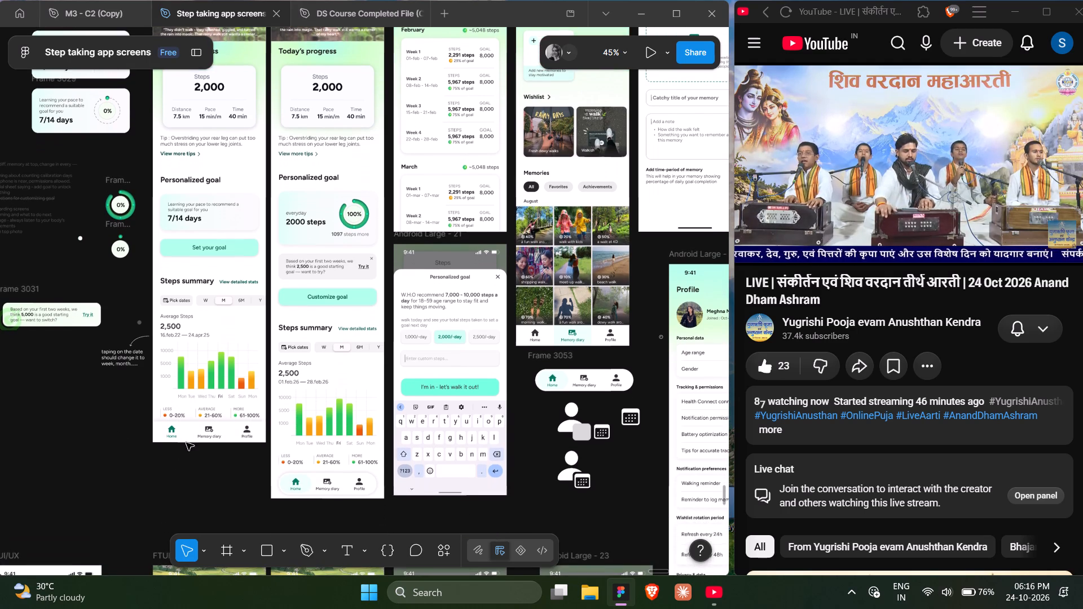
{"action": "left_click", "coordinate": [194, 442]}
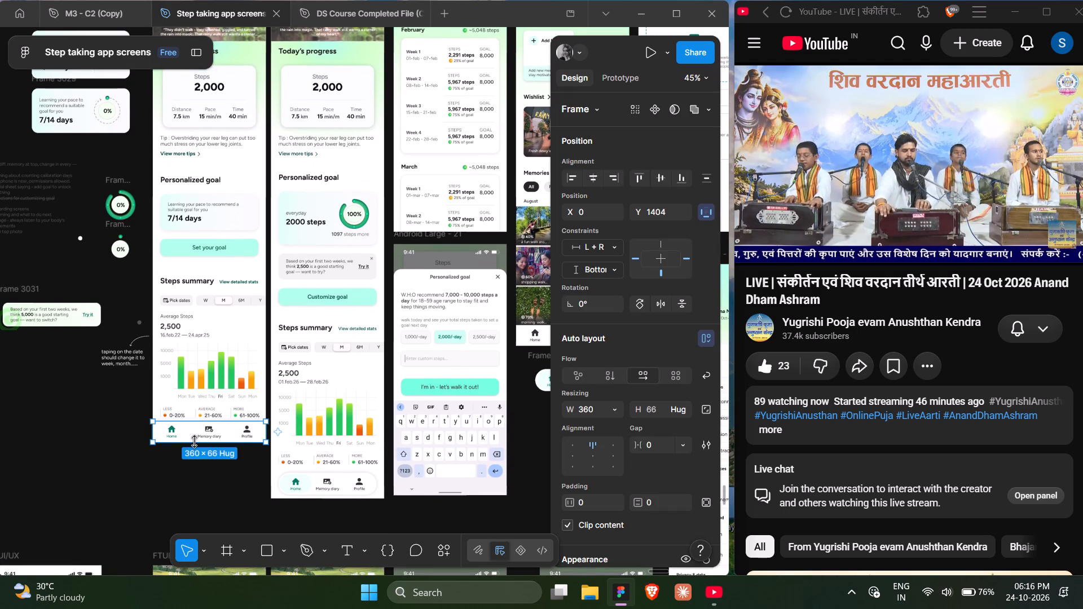
{"action": "key", "text": "shift+Return"}
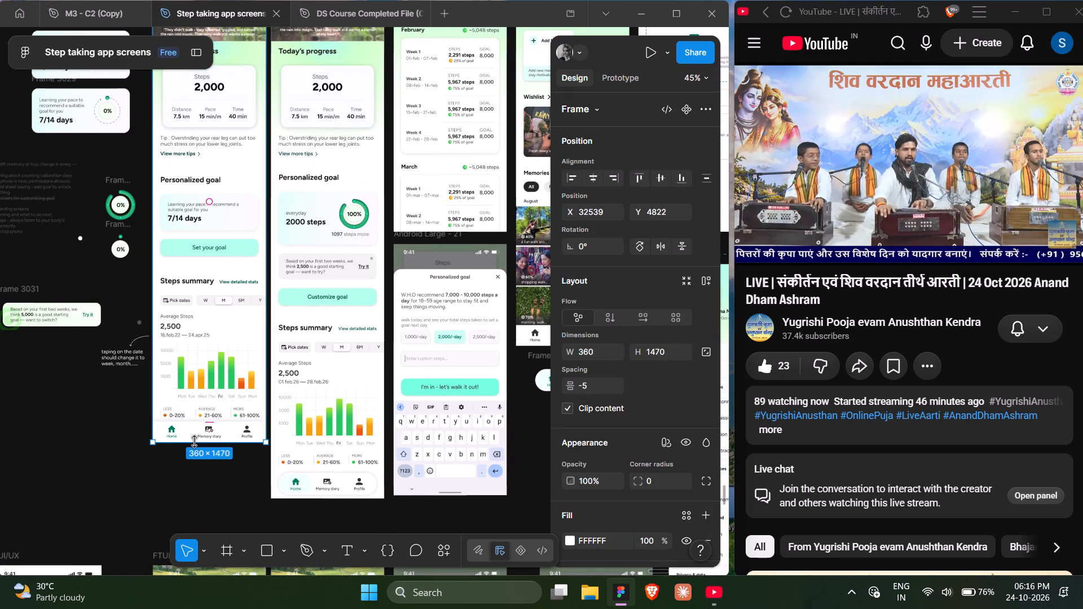
{"action": "left_click_drag", "start_coordinate": [194, 442], "coordinate": [194, 448]}
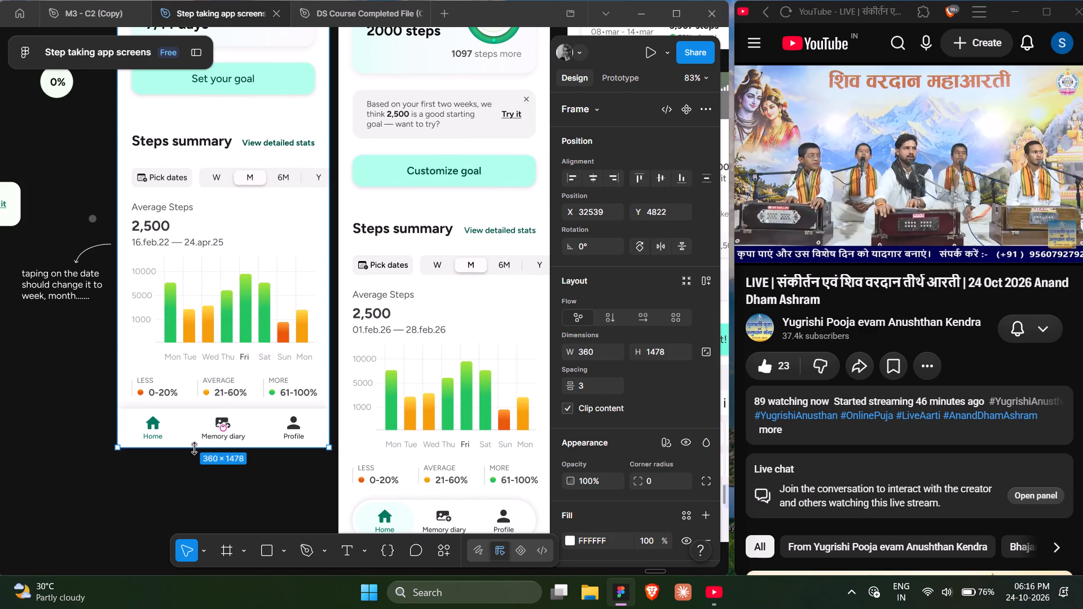
{"action": "left_click_drag", "start_coordinate": [194, 448], "coordinate": [194, 451]}
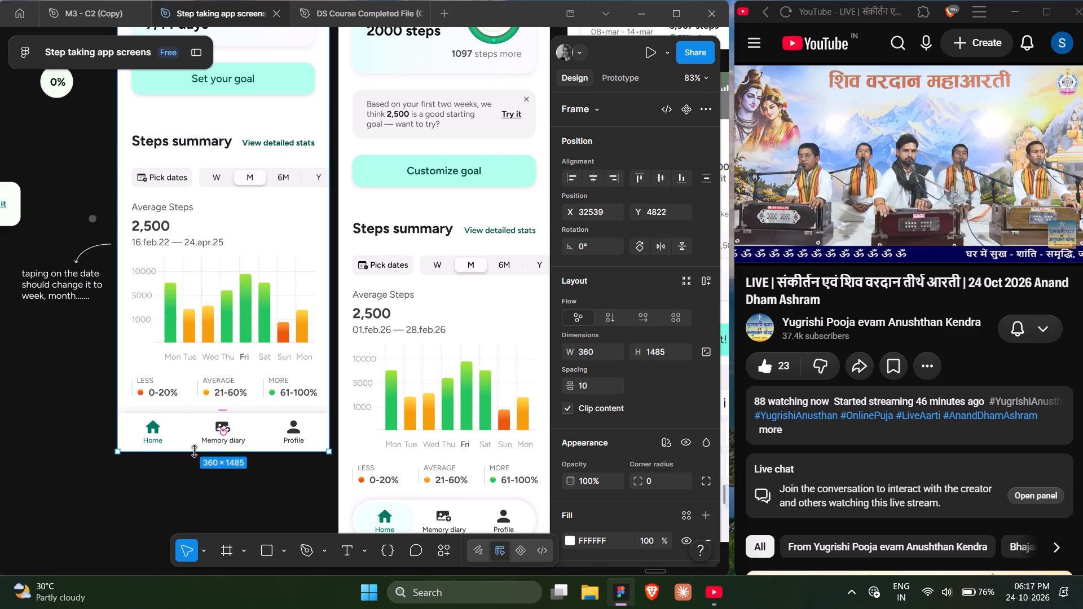
Inspect the goal card and walking tip text styles, and compare the Android Large - 25 and Android Large - 12 frame properties.
{"action": "scroll", "coordinate": [194, 451], "scroll_direction": "up", "scroll_amount": 5}
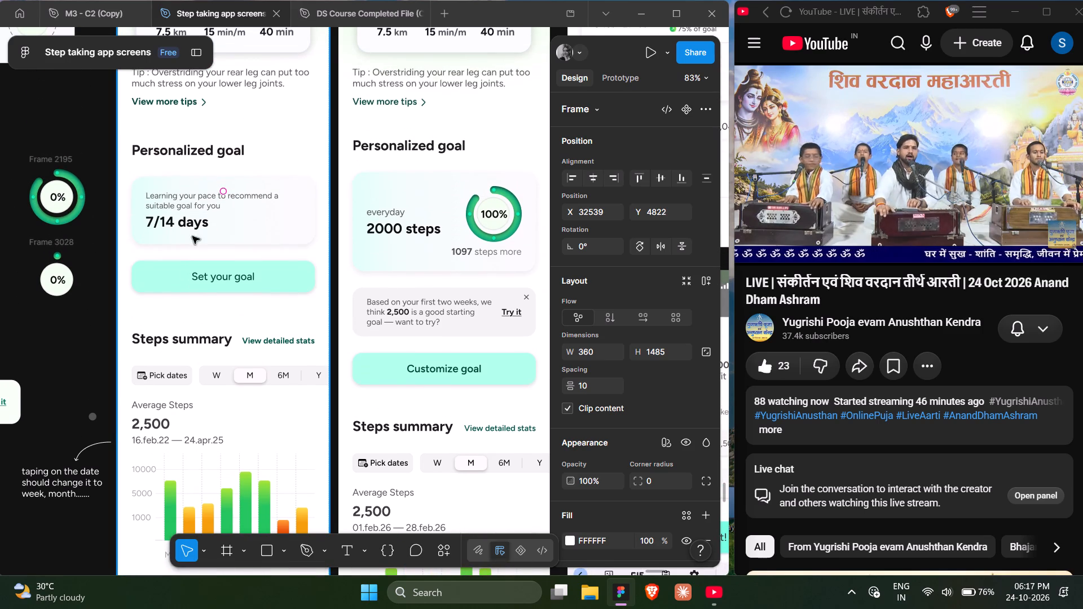
{"action": "left_click", "coordinate": [193, 196], "text": "ctrl"}
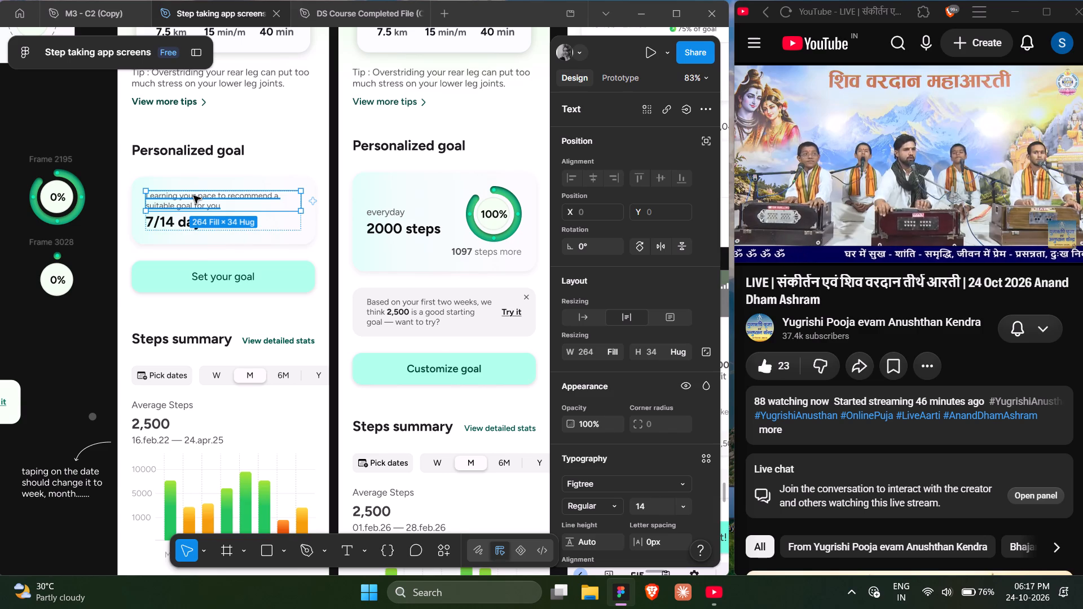
{"action": "scroll", "coordinate": [249, 205], "scroll_direction": "up", "scroll_amount": 2}
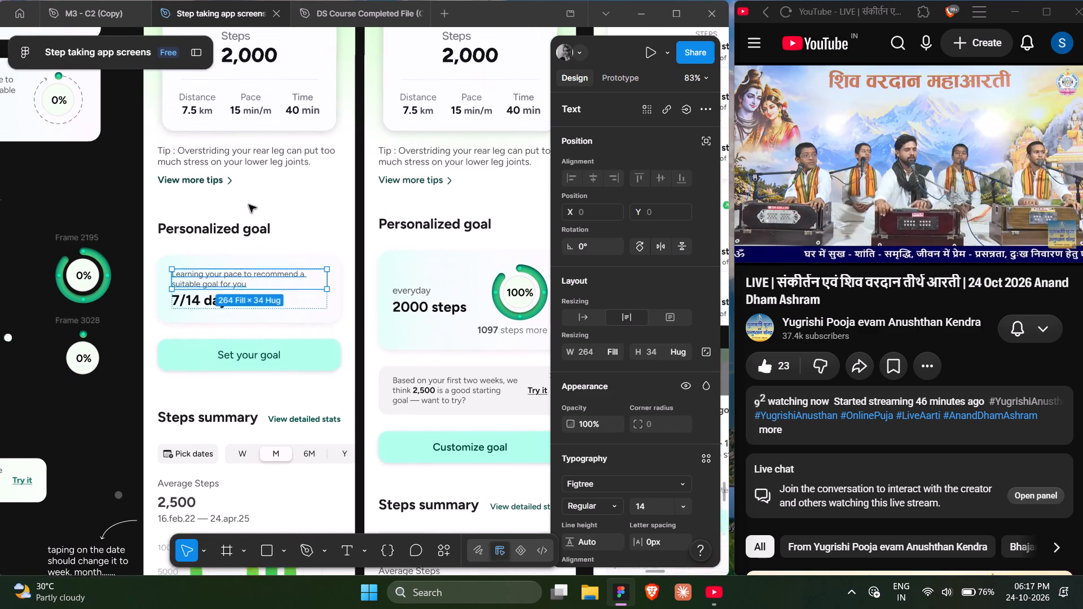
{"action": "left_click", "coordinate": [239, 167], "text": "ctrl"}
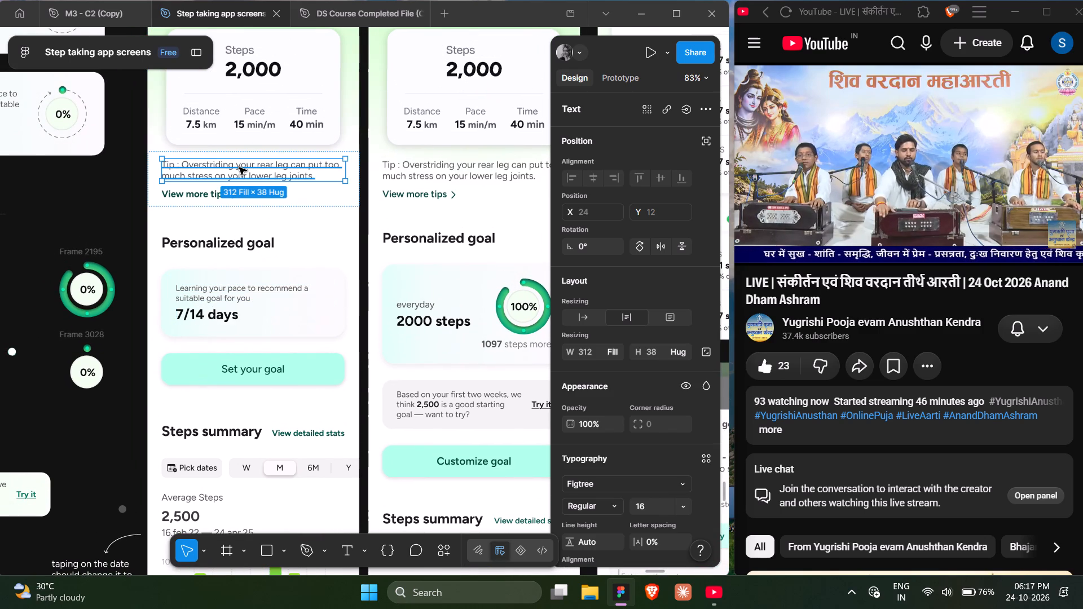
{"action": "scroll", "coordinate": [239, 167], "scroll_direction": "up", "scroll_amount": 1}
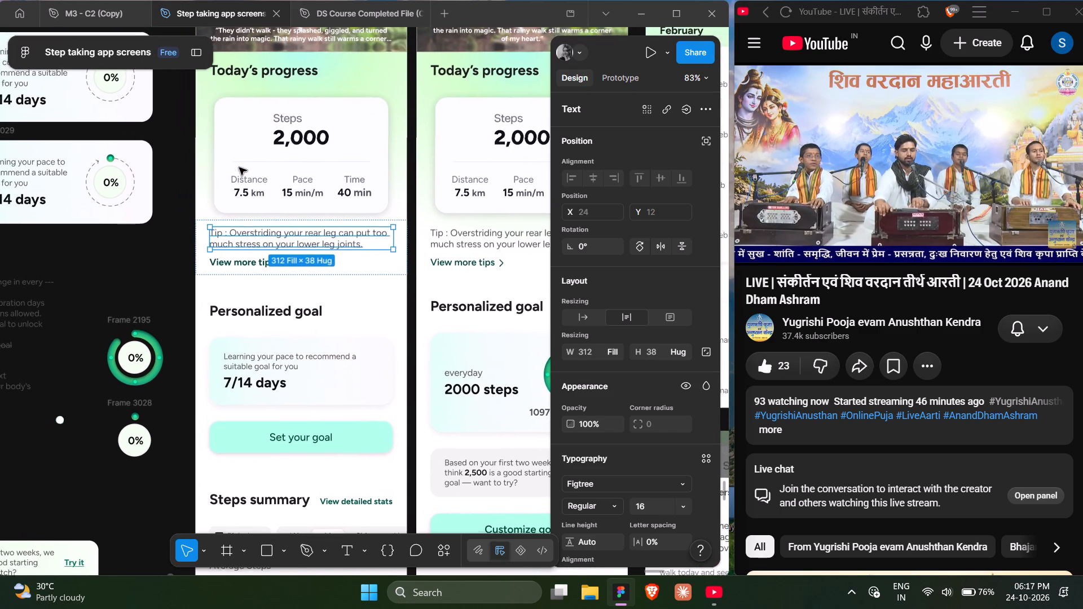
{"action": "scroll", "coordinate": [239, 167], "scroll_direction": "up", "scroll_amount": 1}
{"action": "scroll", "coordinate": [186, 248], "scroll_direction": "up", "scroll_amount": 3}
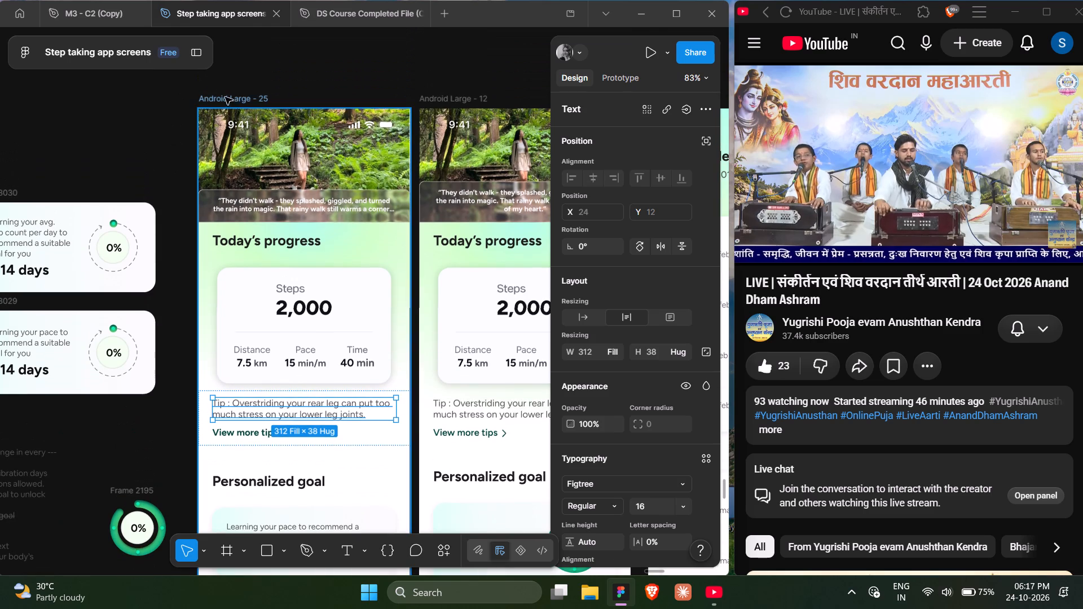
{"action": "left_click", "coordinate": [230, 99]}
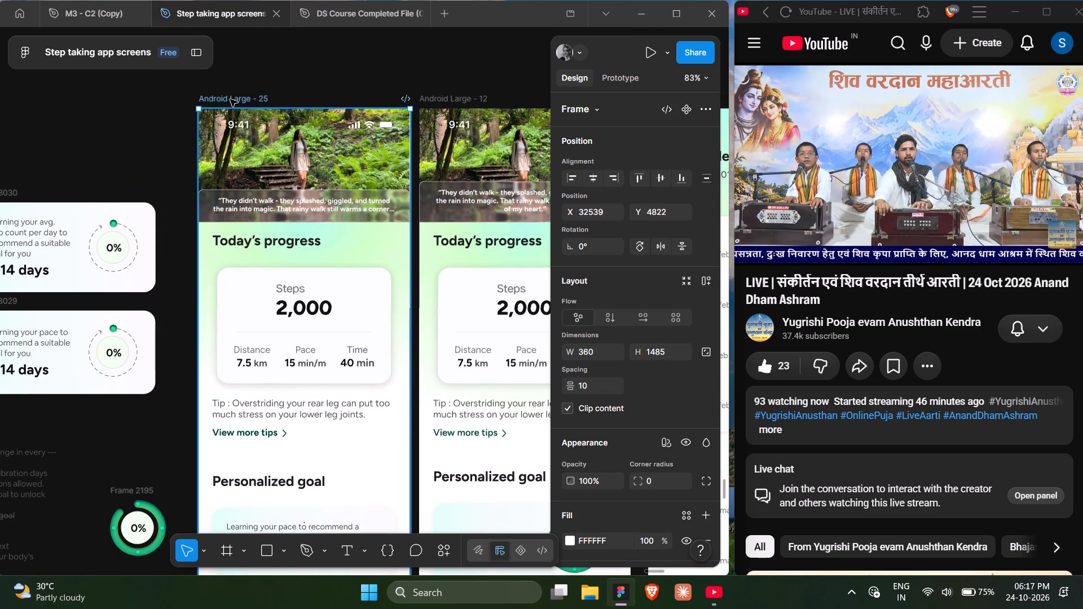
{"action": "left_click", "coordinate": [448, 95]}
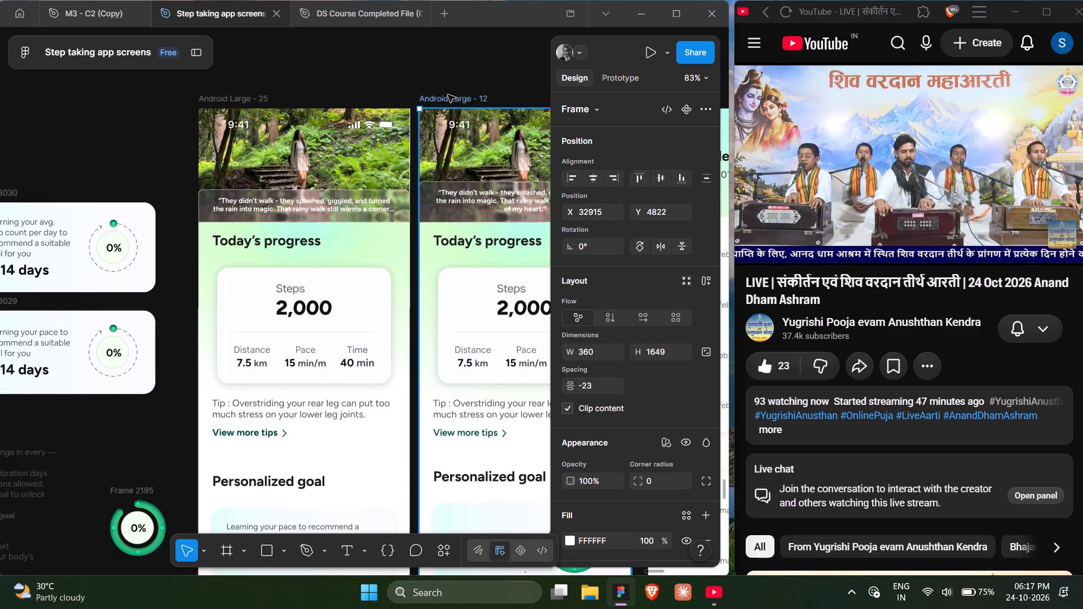
{"action": "left_click", "coordinate": [242, 96]}
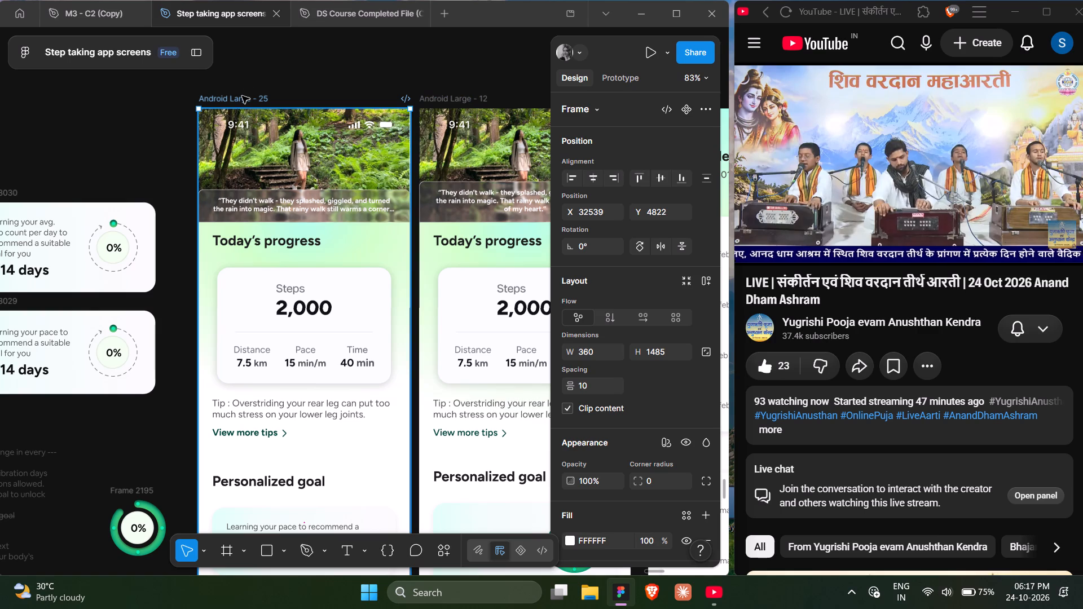
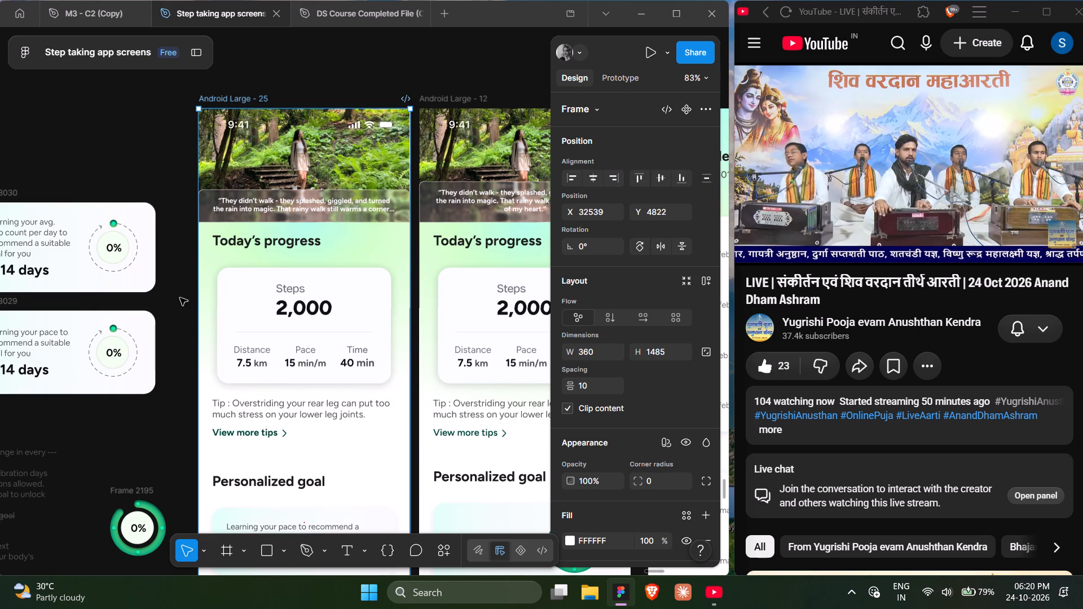
Examine the Personalized goal and Steps summary sections on Android Large - 25 and Android Large - 12, and the goal sheet on Android Large - 21.
{"action": "scroll", "coordinate": [180, 298], "scroll_direction": "down", "scroll_amount": 2}
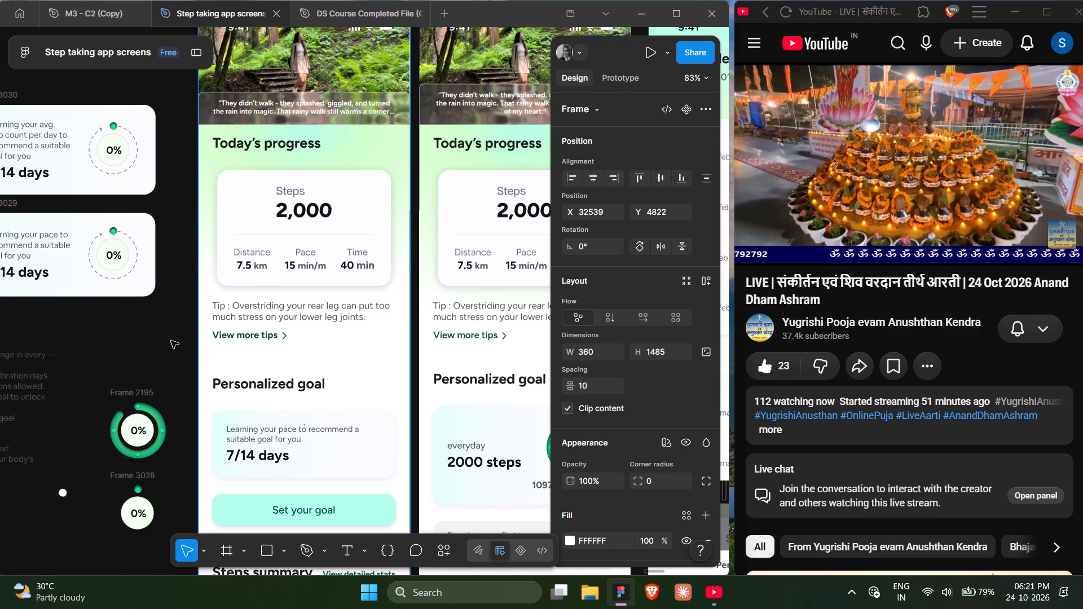
{"action": "scroll", "coordinate": [171, 341], "scroll_direction": "left", "scroll_amount": 1}
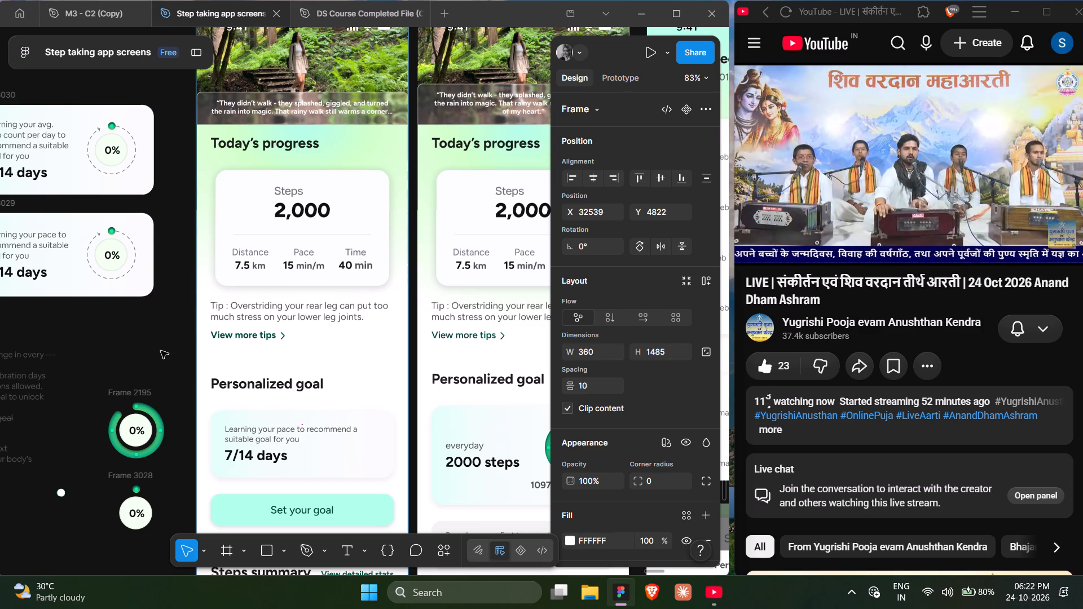
{"action": "key", "text": "F6"}
{"action": "key", "text": "F6"}
{"action": "key", "text": "F6"}
{"action": "key", "text": "F6"}
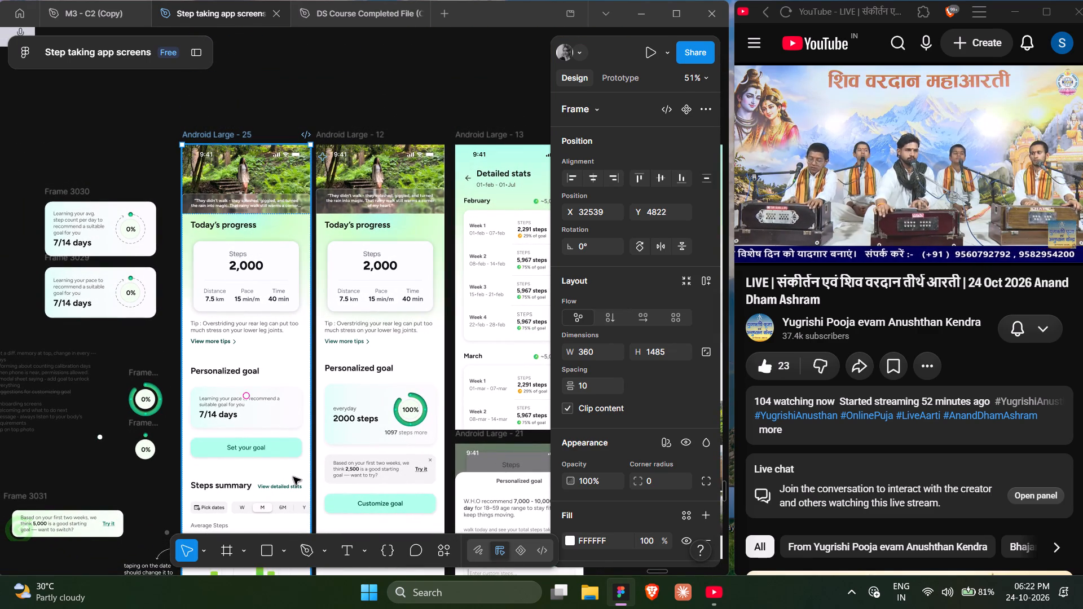
{"action": "scroll", "coordinate": [293, 477], "scroll_direction": "left", "scroll_amount": 2}
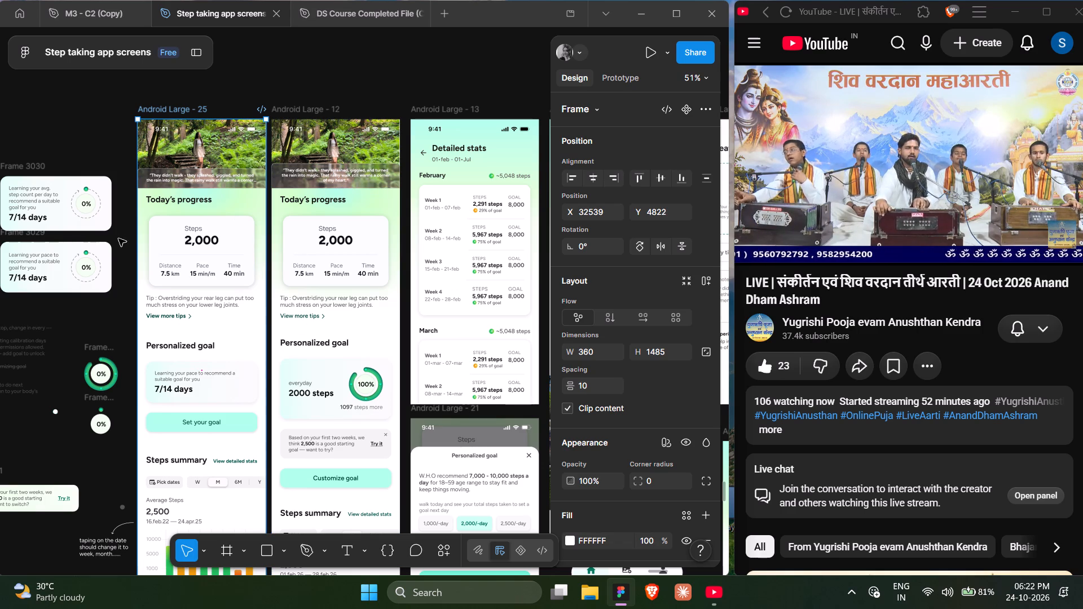
{"action": "left_click", "coordinate": [118, 458]}
{"action": "scroll", "coordinate": [118, 458], "scroll_direction": "down", "scroll_amount": 3}
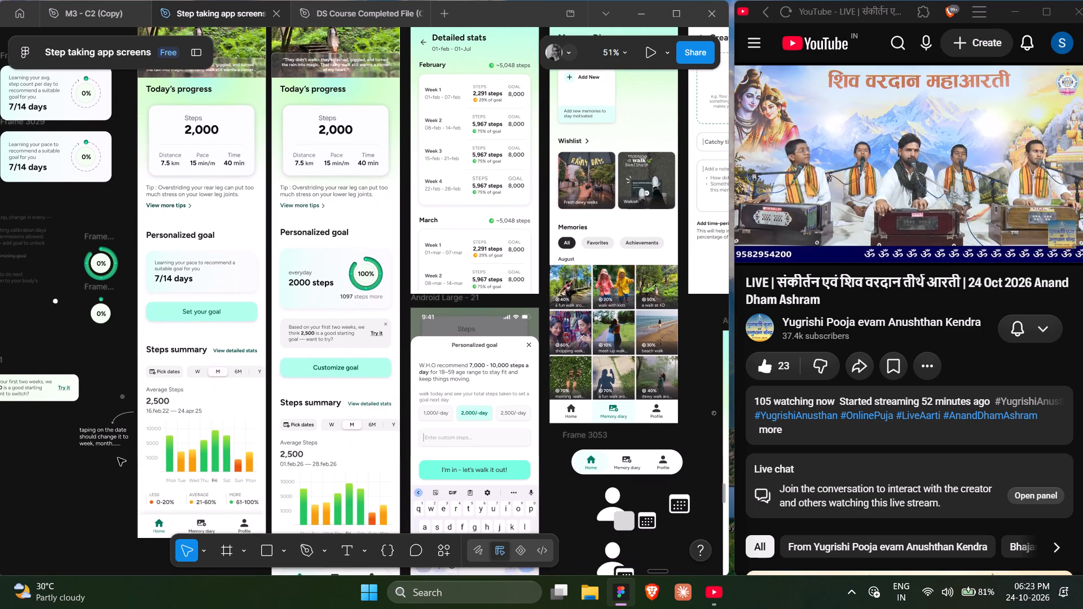
{"action": "scroll", "coordinate": [118, 458], "scroll_direction": "down", "scroll_amount": 1}
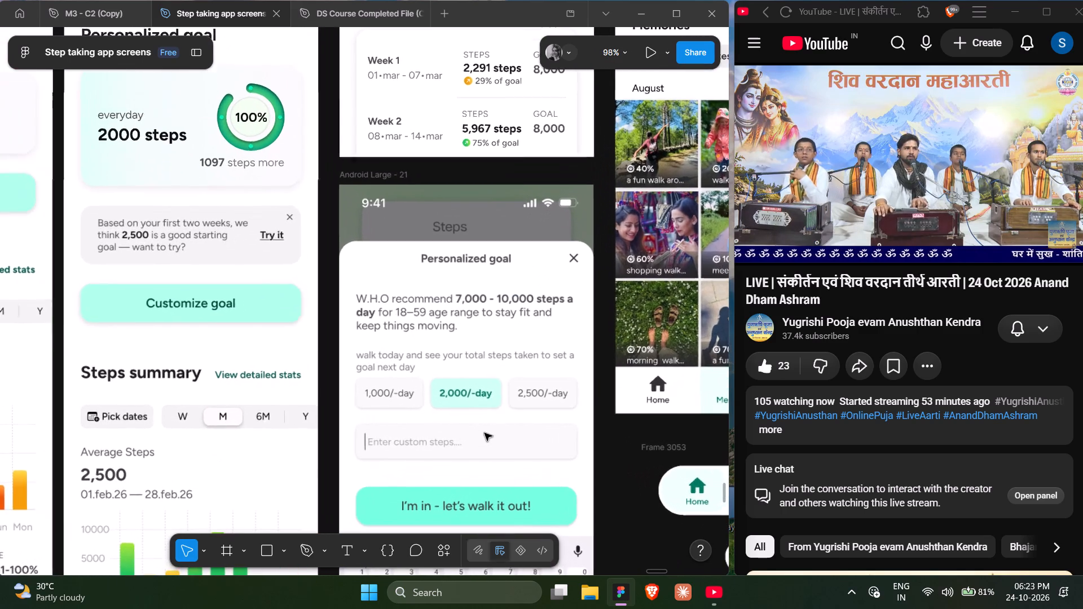
{"action": "scroll", "coordinate": [485, 433], "scroll_direction": "down", "scroll_amount": 1}
{"action": "left_click", "coordinate": [613, 428]}
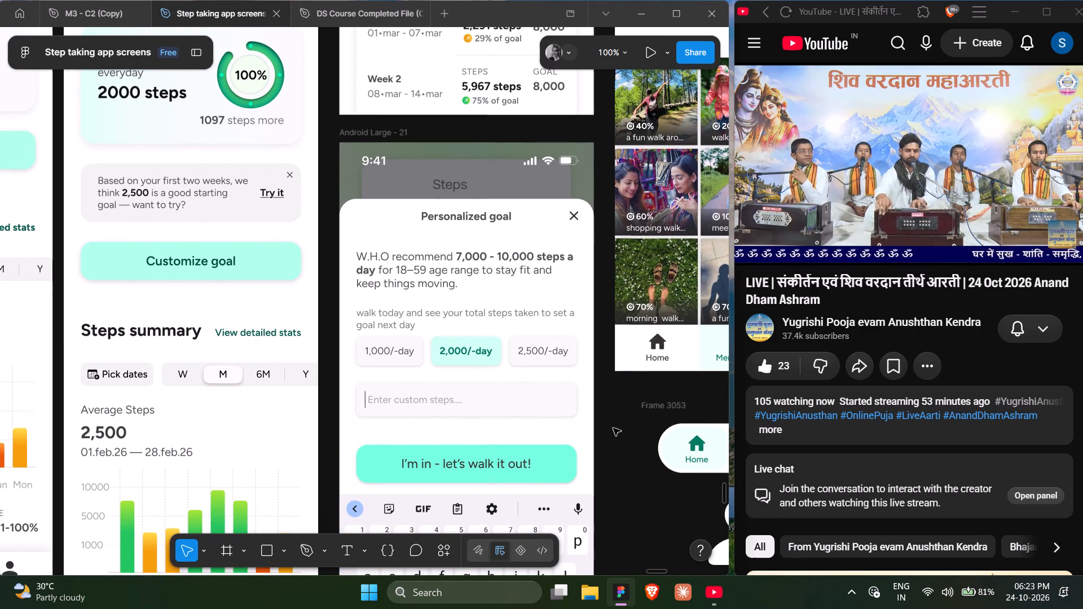
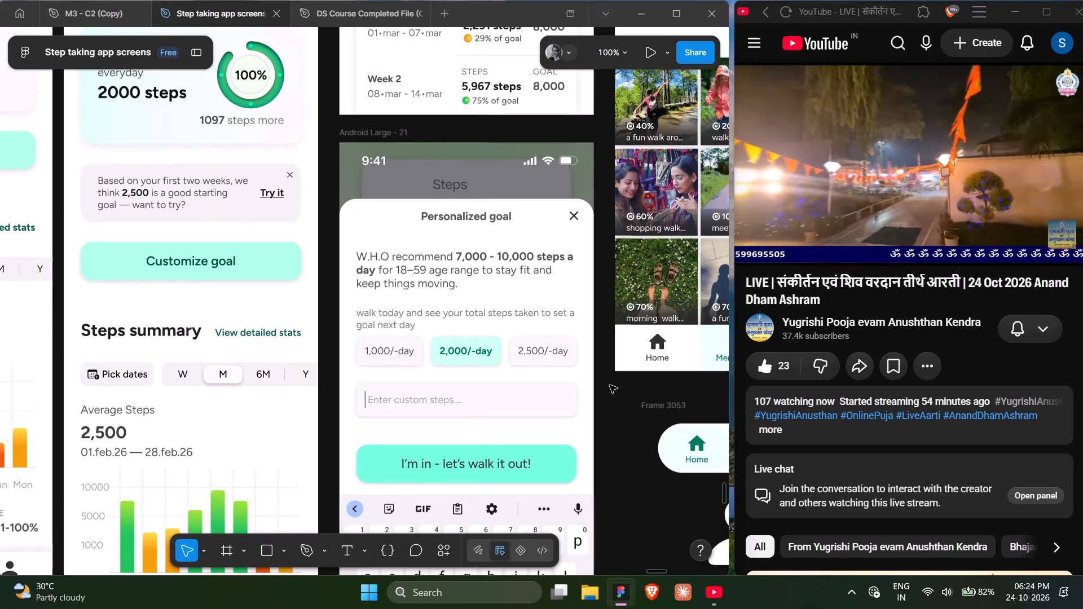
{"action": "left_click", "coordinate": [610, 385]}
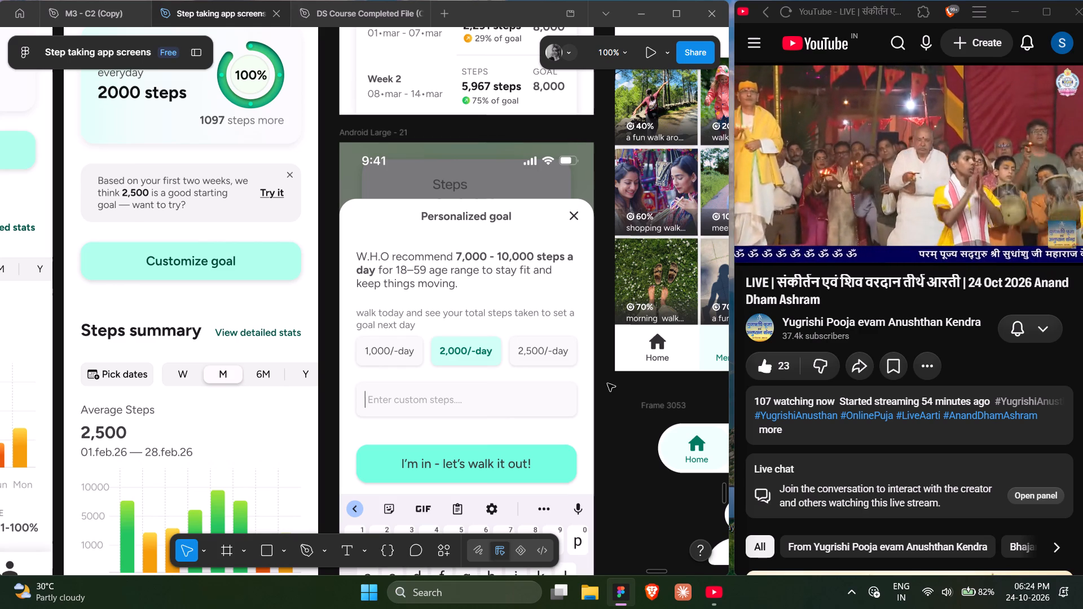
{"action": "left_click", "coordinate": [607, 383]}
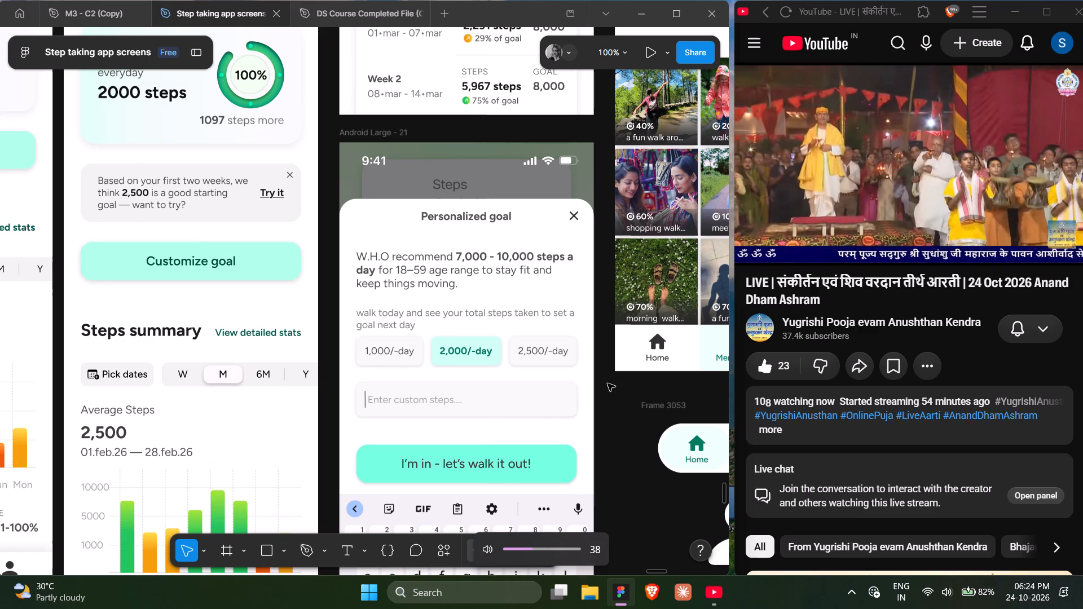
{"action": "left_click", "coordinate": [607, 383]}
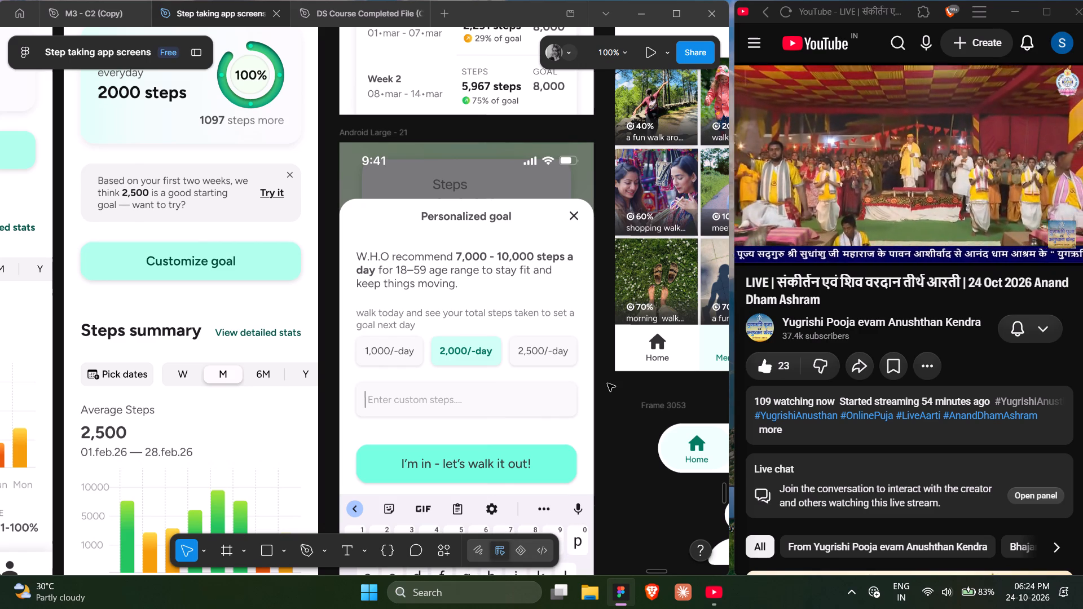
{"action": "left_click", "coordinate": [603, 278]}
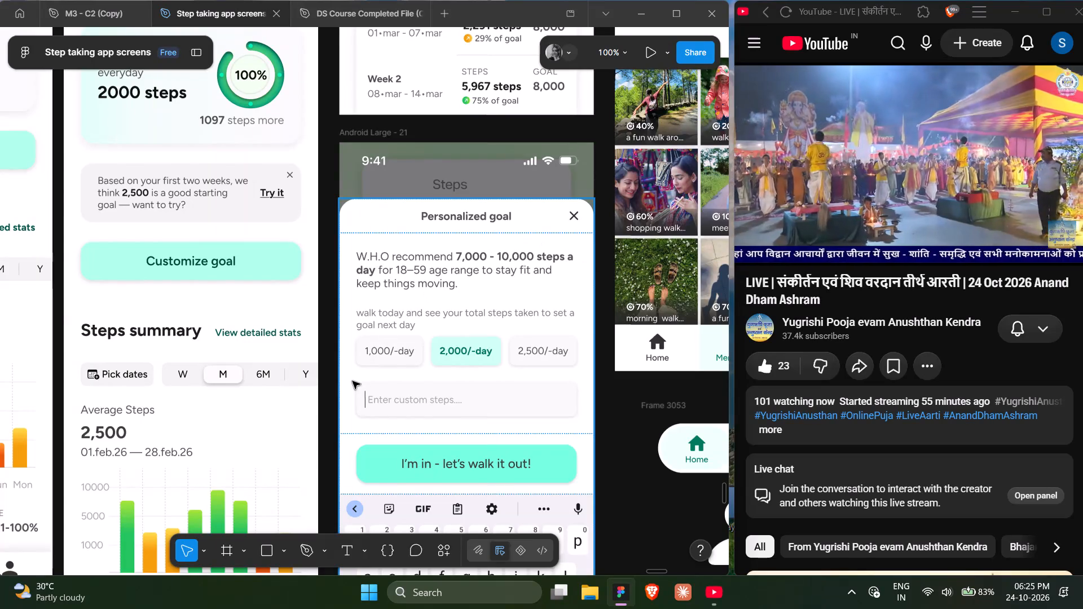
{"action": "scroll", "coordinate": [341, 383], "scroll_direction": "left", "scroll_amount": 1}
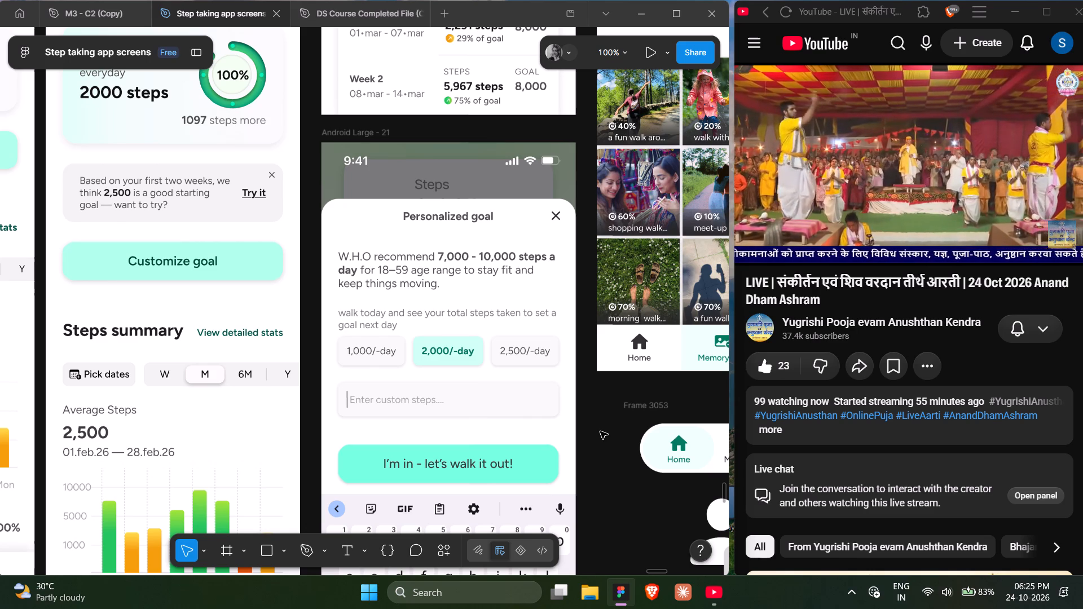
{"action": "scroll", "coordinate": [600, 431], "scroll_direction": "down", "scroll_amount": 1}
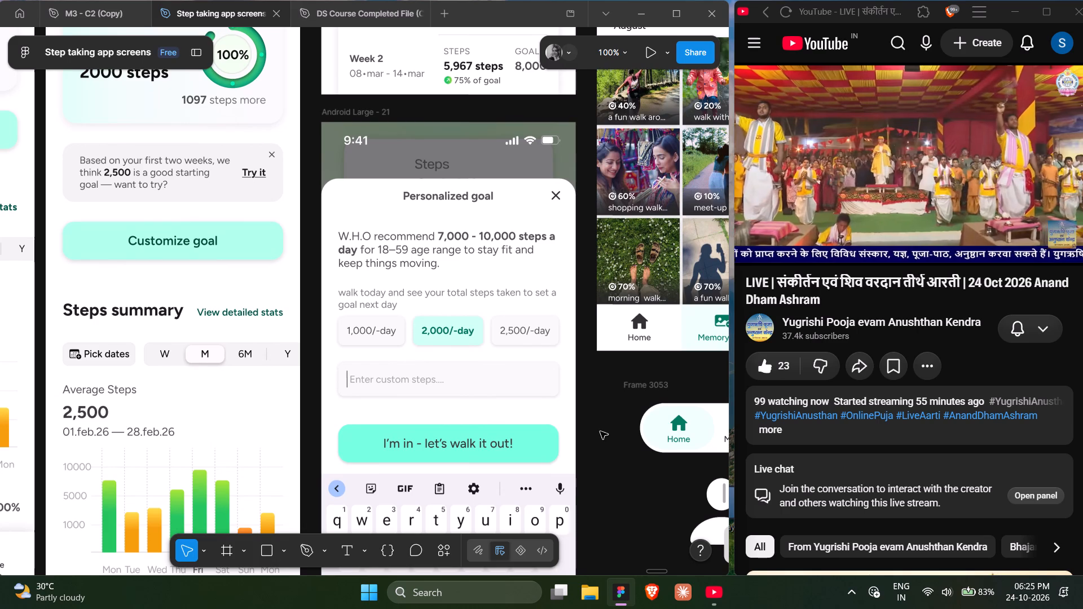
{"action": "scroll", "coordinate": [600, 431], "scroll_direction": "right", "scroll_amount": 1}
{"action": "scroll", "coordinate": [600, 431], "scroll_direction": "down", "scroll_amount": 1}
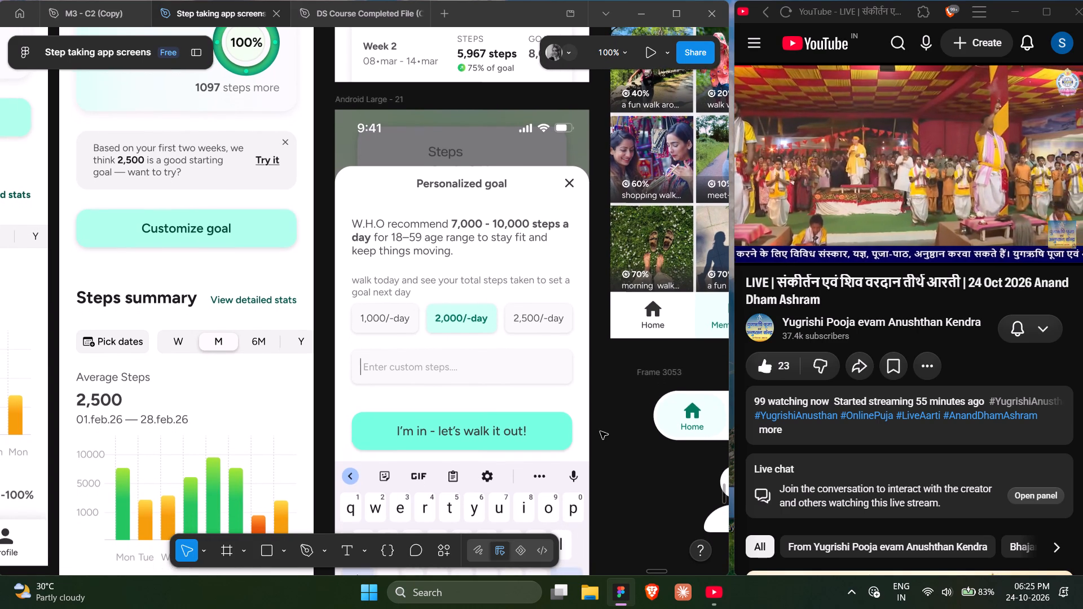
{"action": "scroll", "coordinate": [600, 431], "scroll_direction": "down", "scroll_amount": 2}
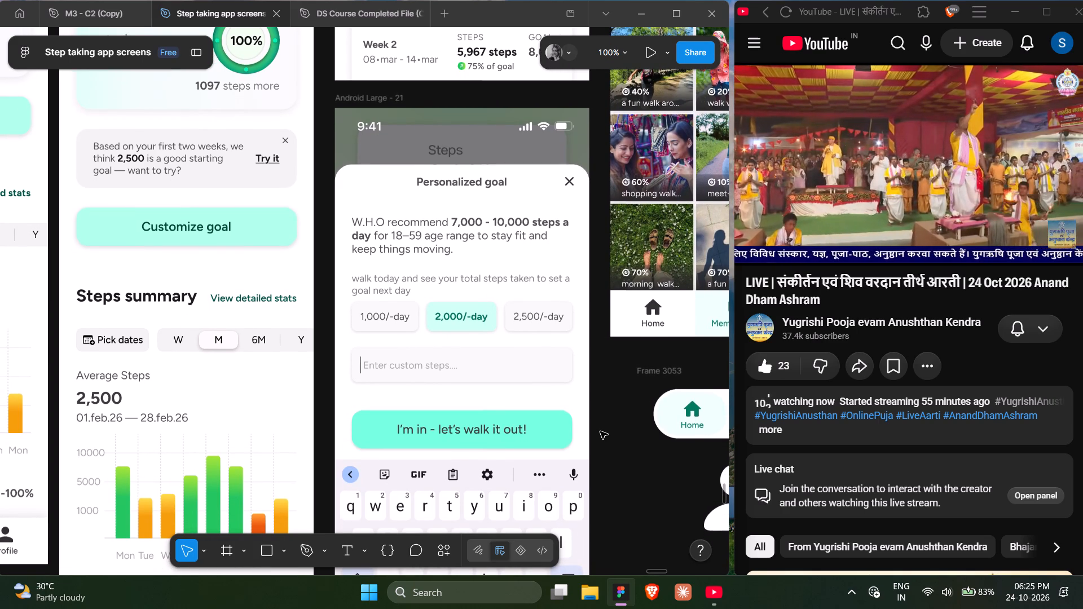
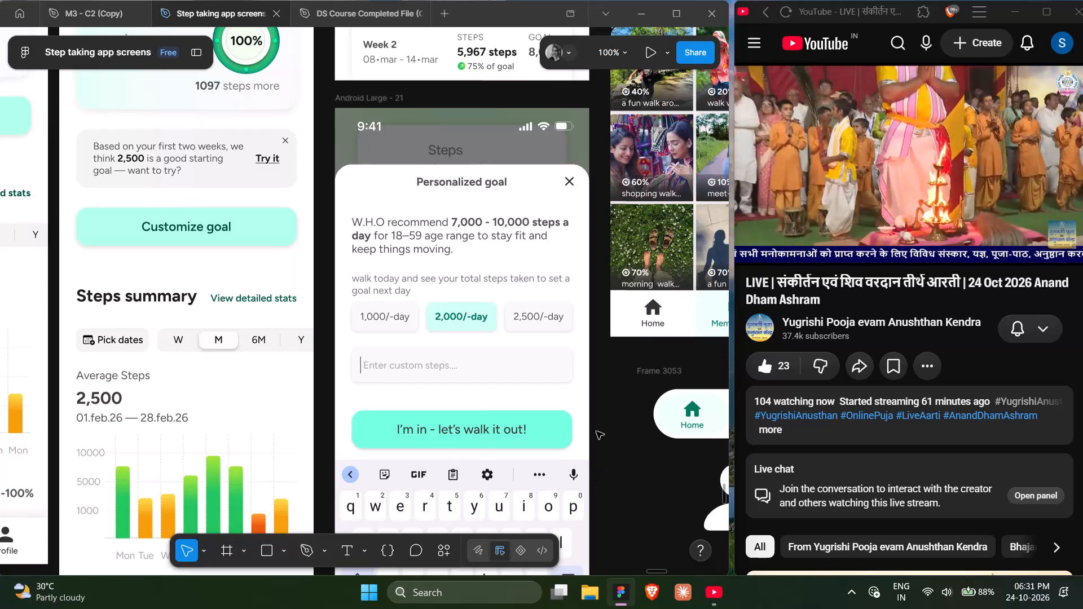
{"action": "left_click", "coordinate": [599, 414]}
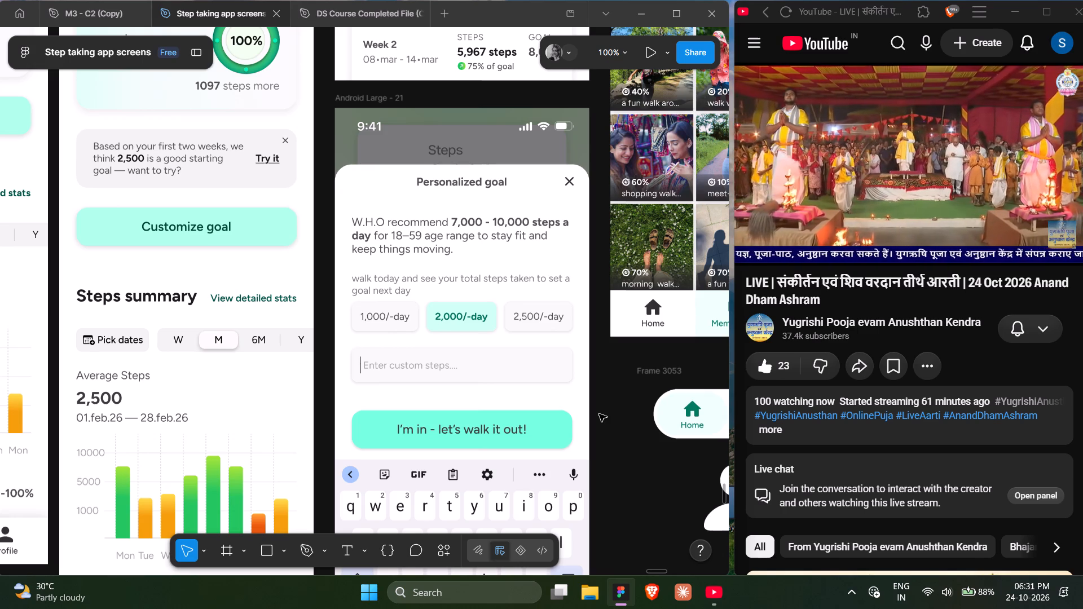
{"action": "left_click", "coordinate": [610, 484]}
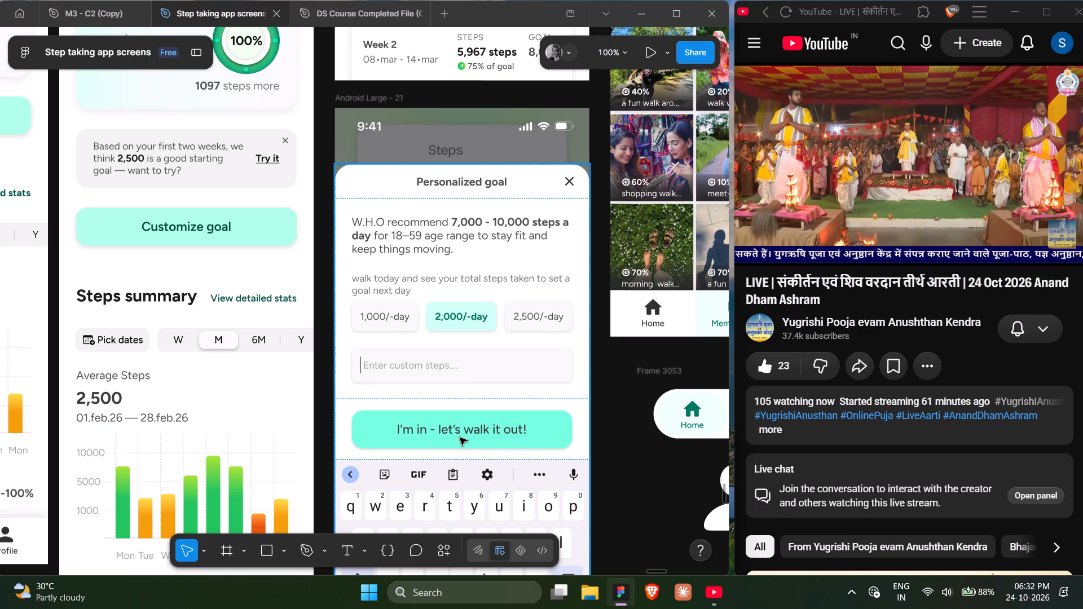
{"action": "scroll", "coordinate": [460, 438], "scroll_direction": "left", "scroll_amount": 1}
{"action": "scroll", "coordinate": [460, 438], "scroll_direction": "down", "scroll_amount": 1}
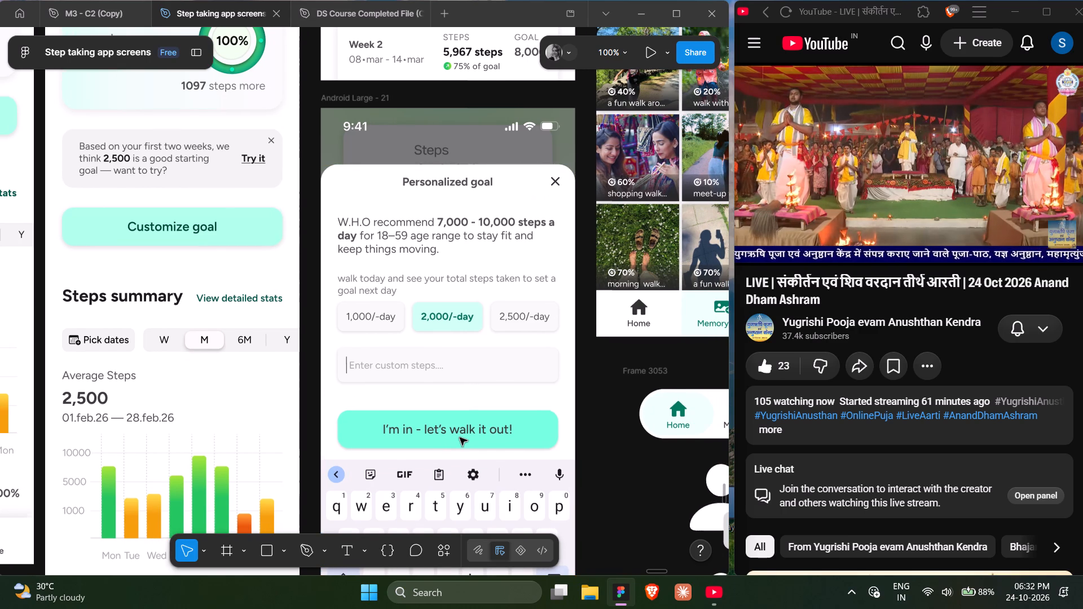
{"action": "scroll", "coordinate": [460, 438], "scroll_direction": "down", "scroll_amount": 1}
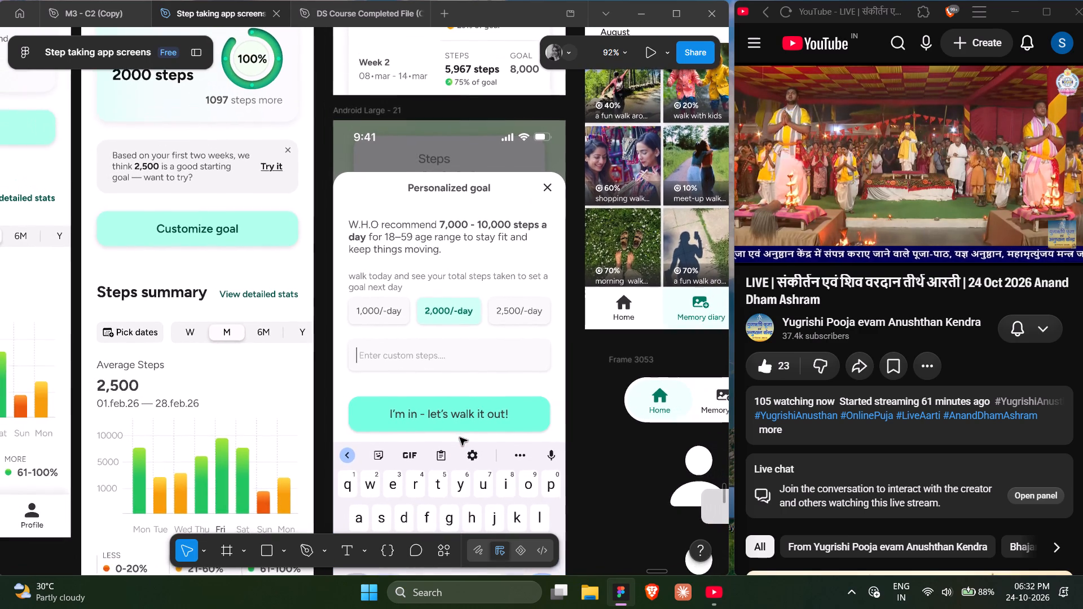
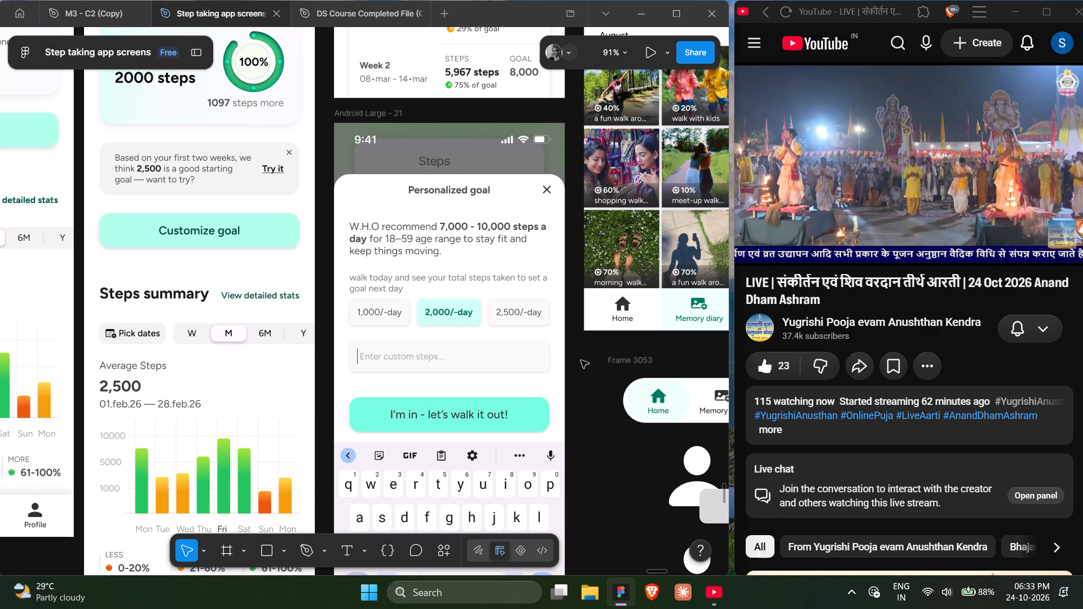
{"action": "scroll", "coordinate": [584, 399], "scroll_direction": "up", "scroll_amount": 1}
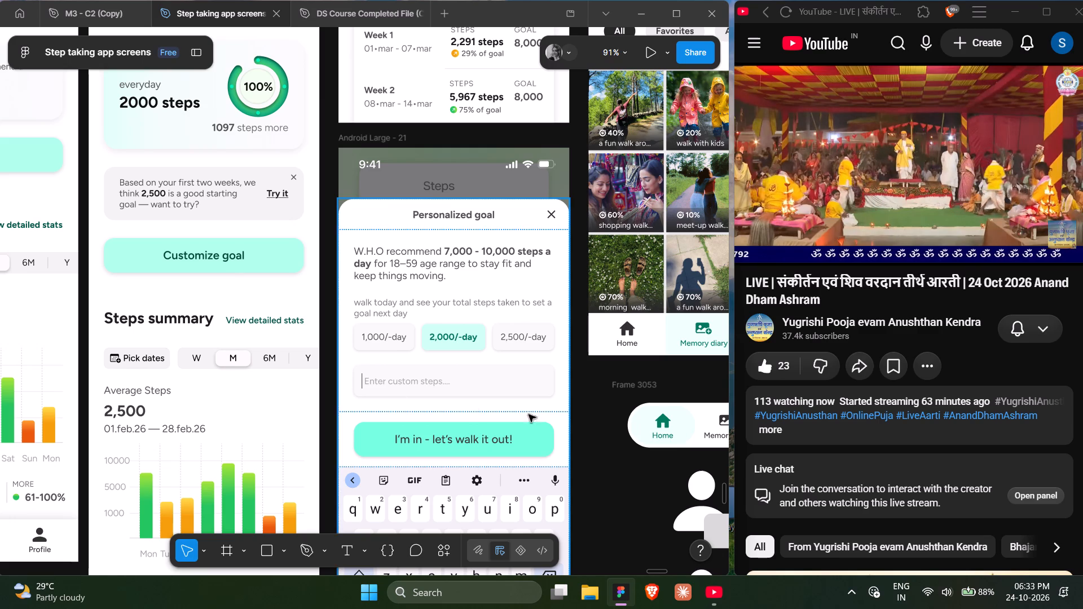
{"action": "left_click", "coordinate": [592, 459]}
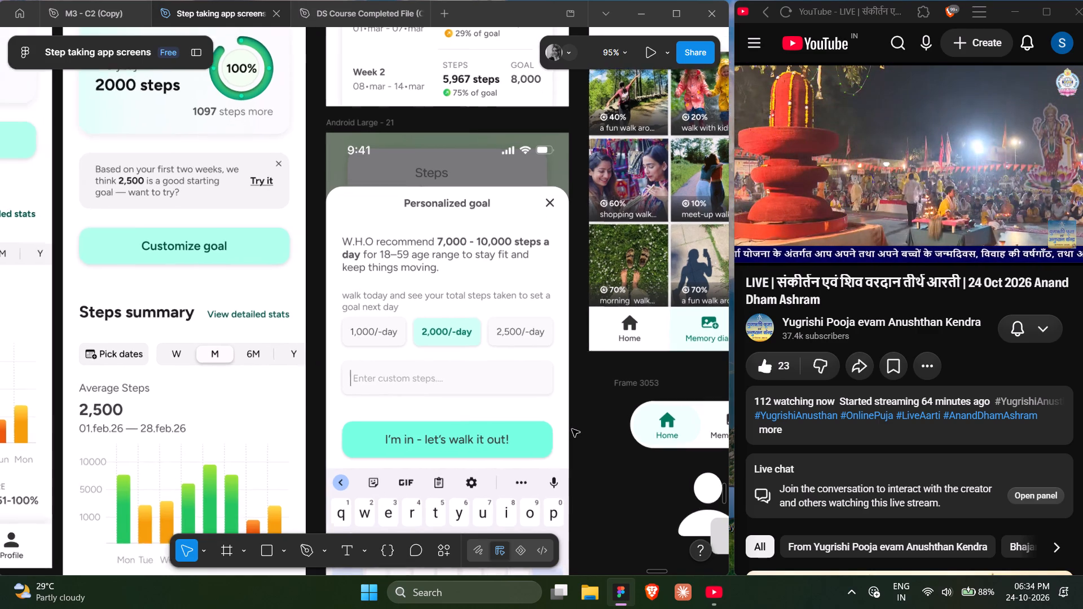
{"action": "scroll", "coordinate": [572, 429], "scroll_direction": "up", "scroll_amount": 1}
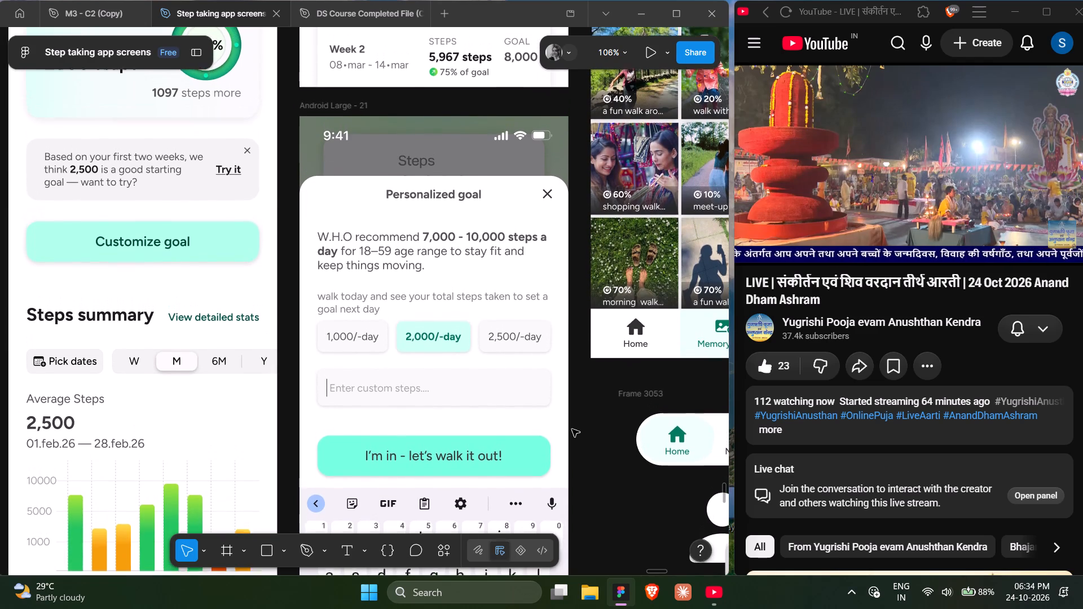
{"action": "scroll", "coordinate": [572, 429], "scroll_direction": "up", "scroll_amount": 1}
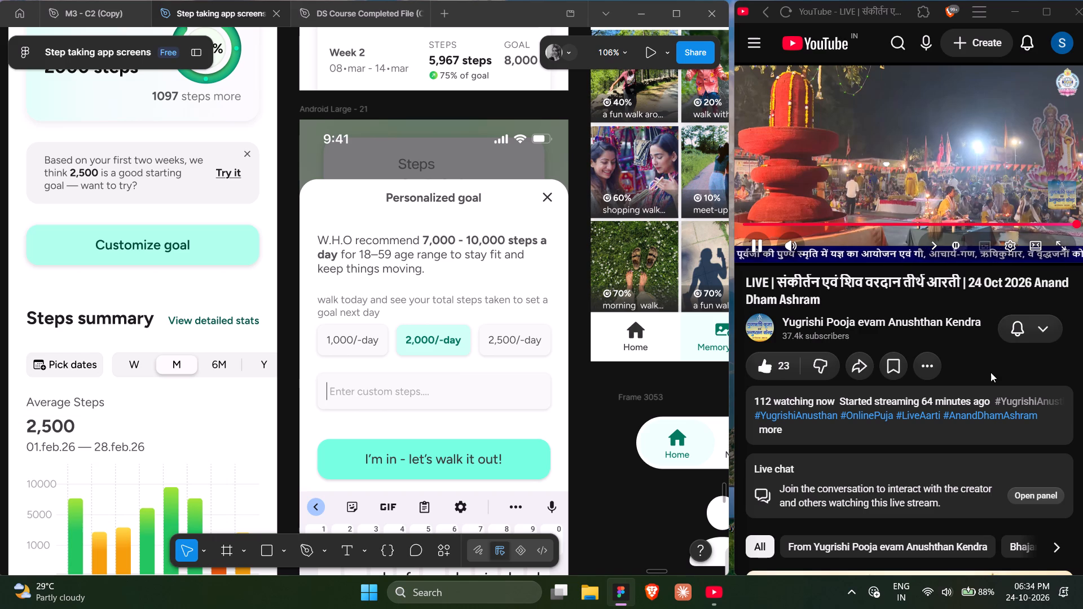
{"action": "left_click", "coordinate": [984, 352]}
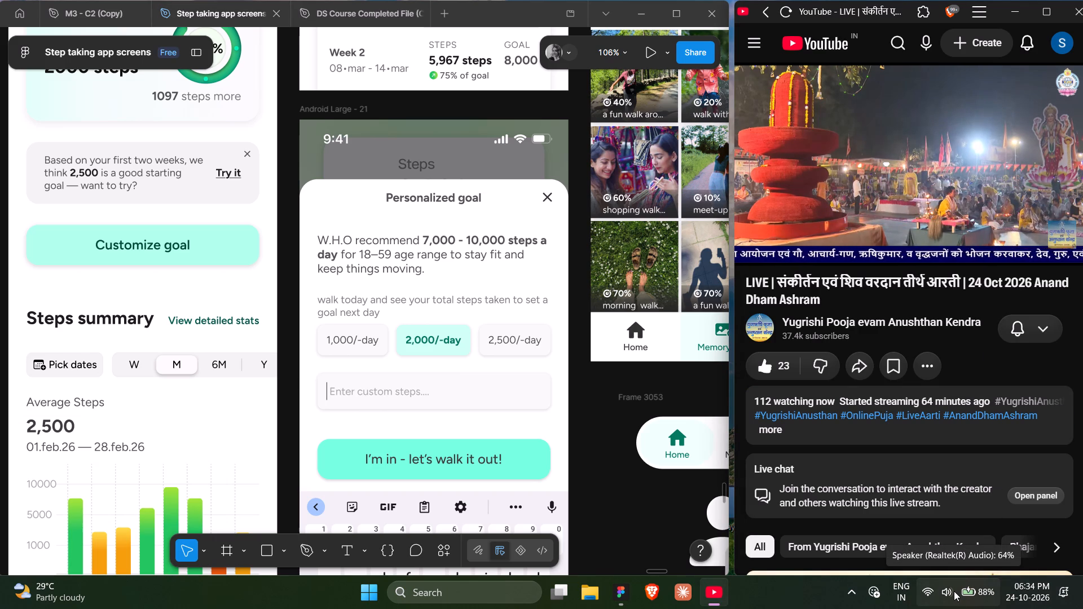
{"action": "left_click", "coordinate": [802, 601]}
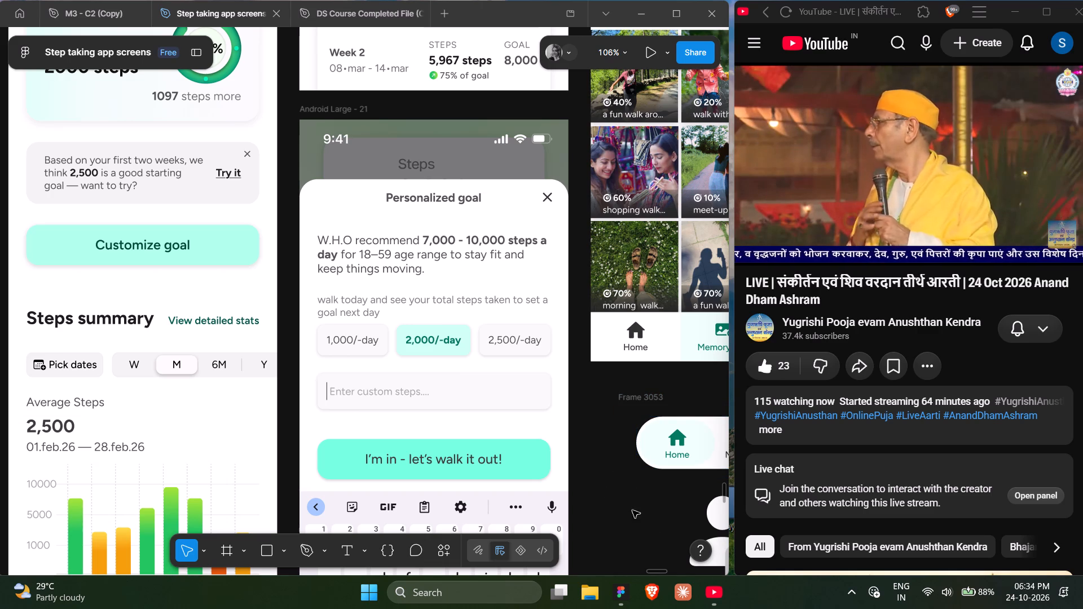
Raise the system sound volume to nearly its maximum for the playing YouTube live stream.
{"action": "left_click", "coordinate": [962, 608]}
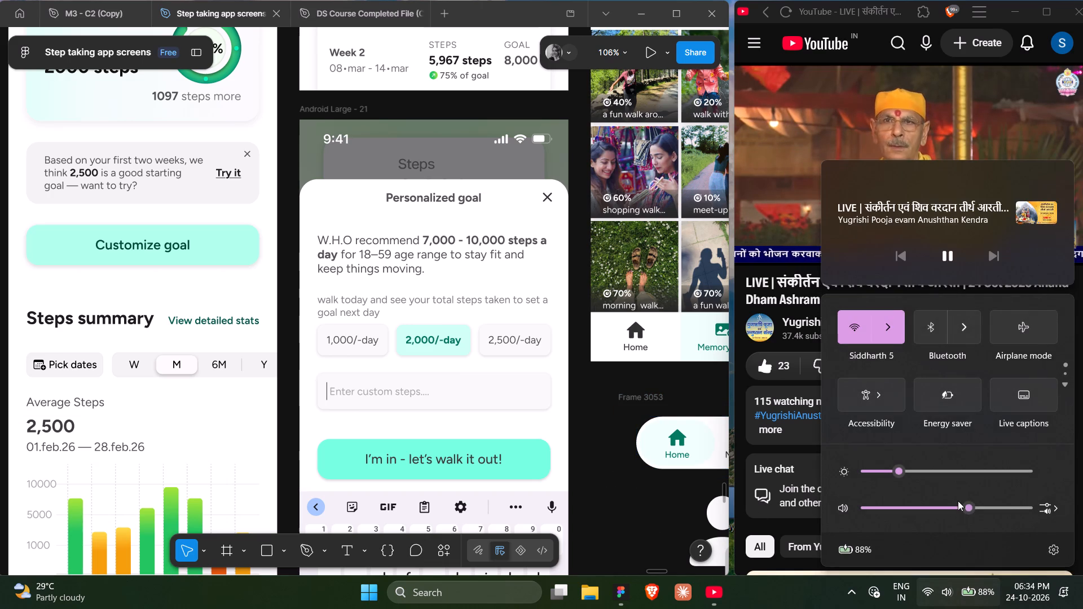
{"action": "left_click_drag", "start_coordinate": [967, 506], "coordinate": [1010, 506]}
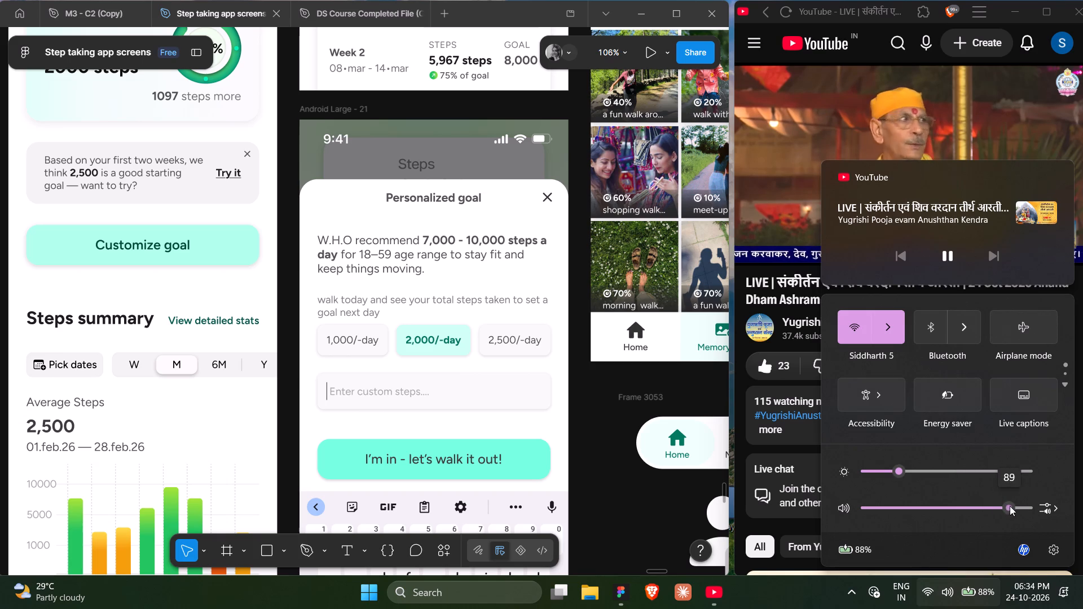
{"action": "left_click_drag", "start_coordinate": [1010, 506], "coordinate": [1031, 506]}
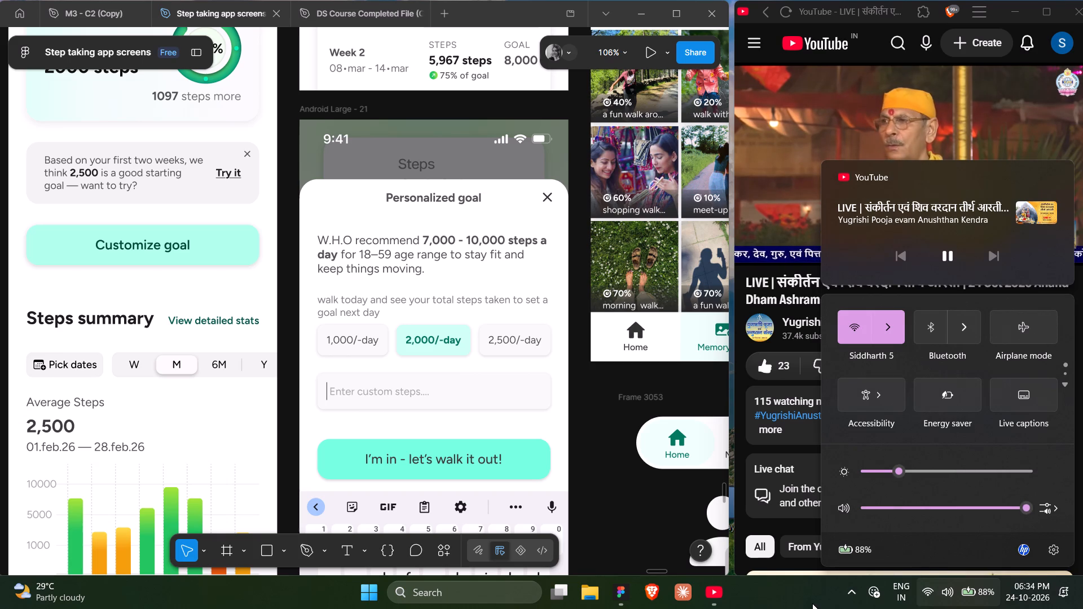
{"action": "left_click", "coordinate": [812, 603]}
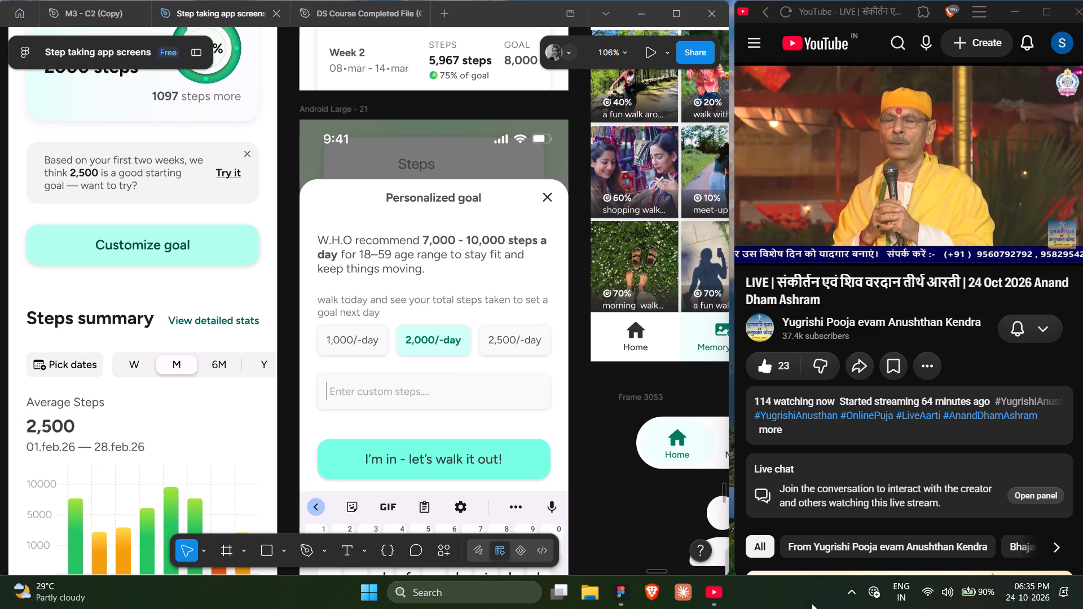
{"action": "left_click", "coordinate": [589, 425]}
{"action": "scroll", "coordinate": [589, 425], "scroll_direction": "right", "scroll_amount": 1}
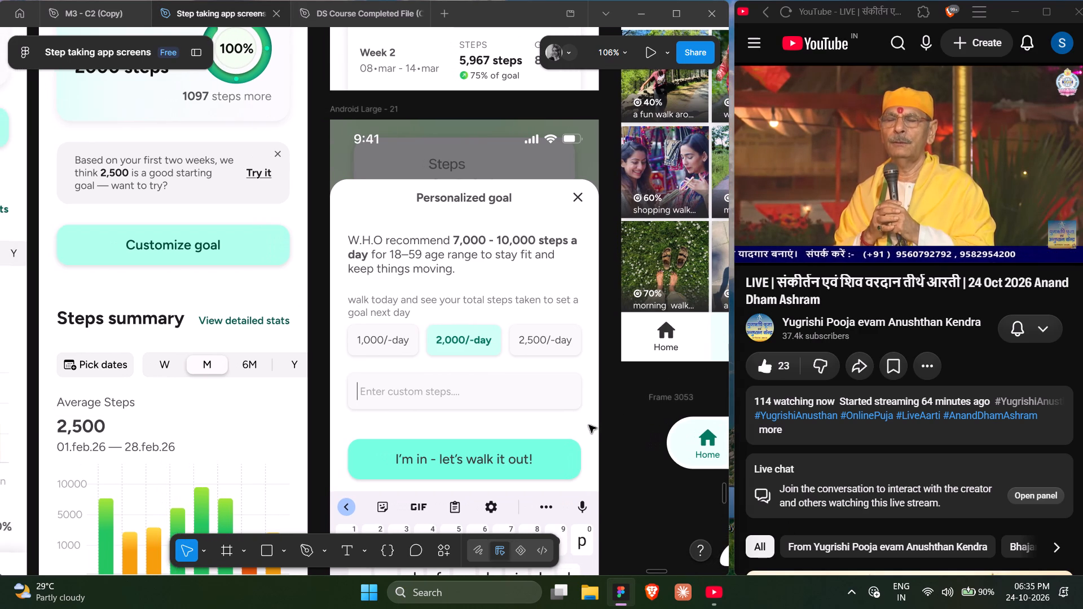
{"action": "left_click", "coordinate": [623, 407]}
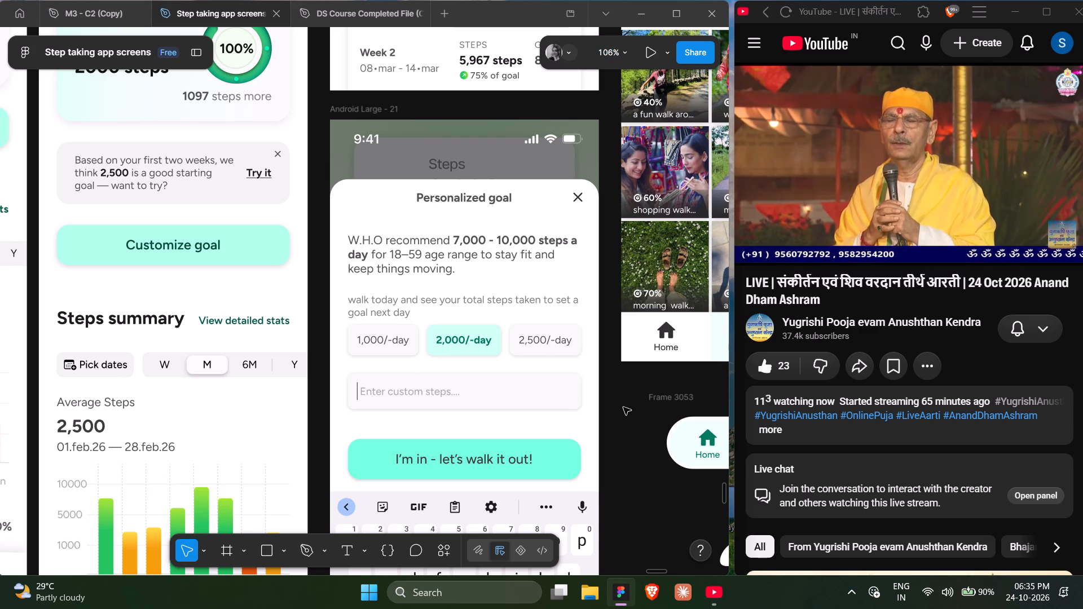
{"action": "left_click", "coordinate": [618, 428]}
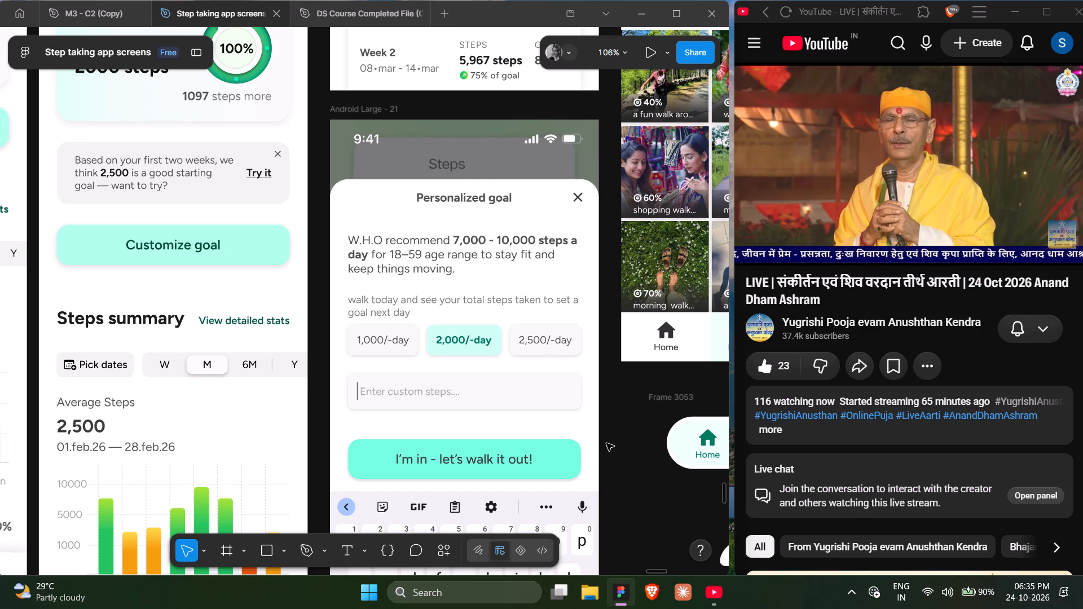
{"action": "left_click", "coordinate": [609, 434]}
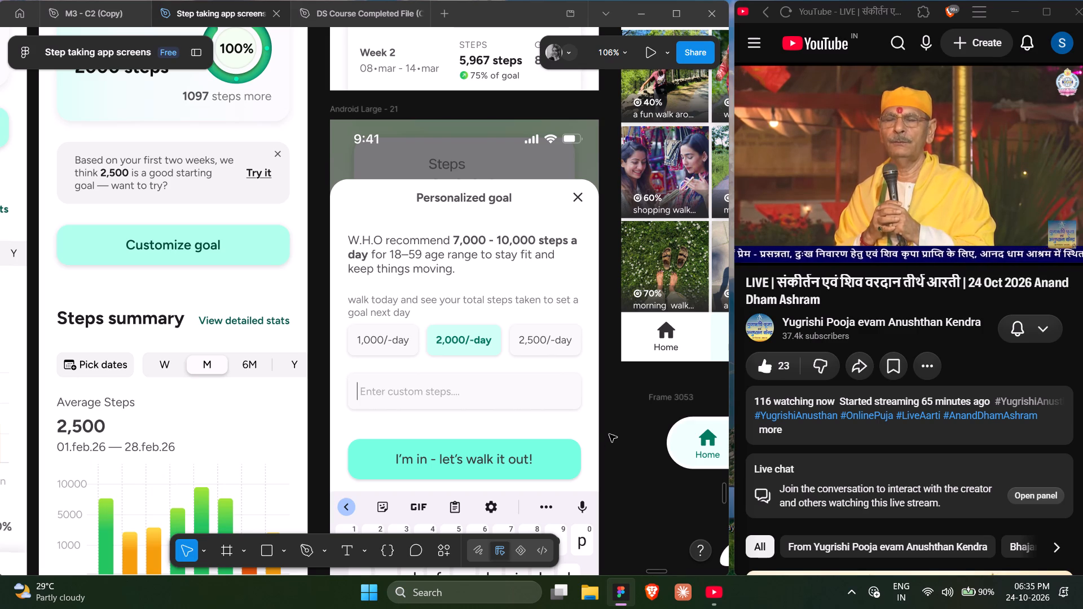
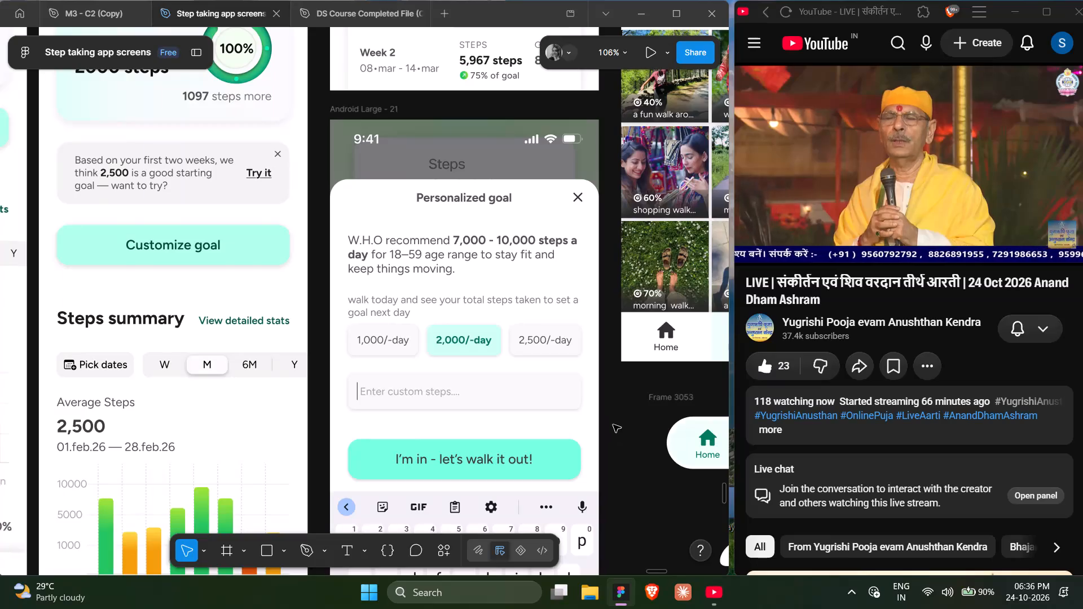
Lower the computer's system sound volume to about 42 while the livestream keeps playing.
{"action": "left_click", "coordinate": [614, 443]}
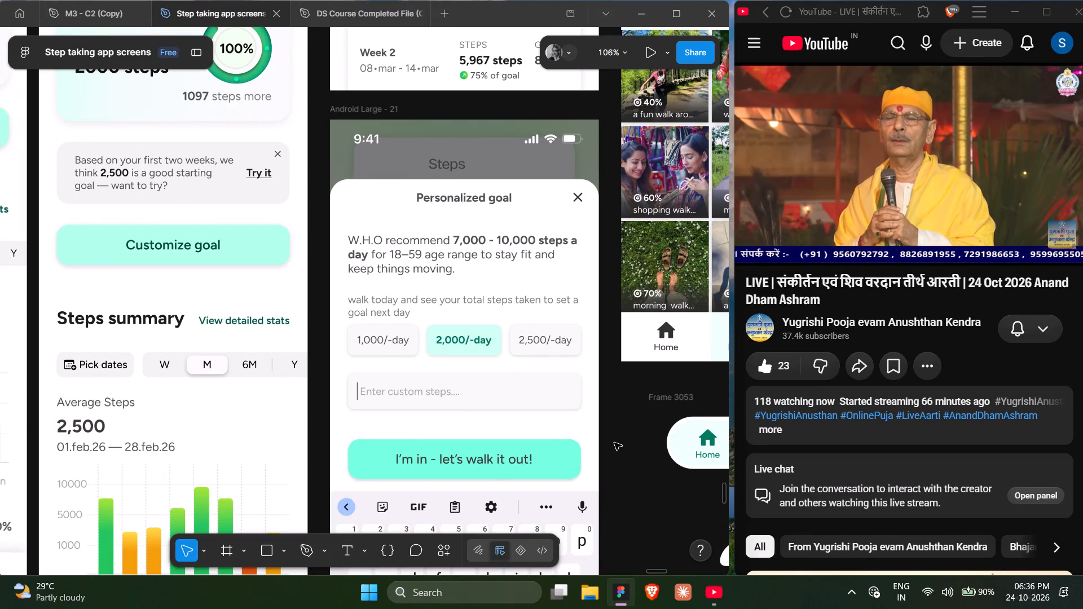
{"action": "left_click", "coordinate": [941, 608]}
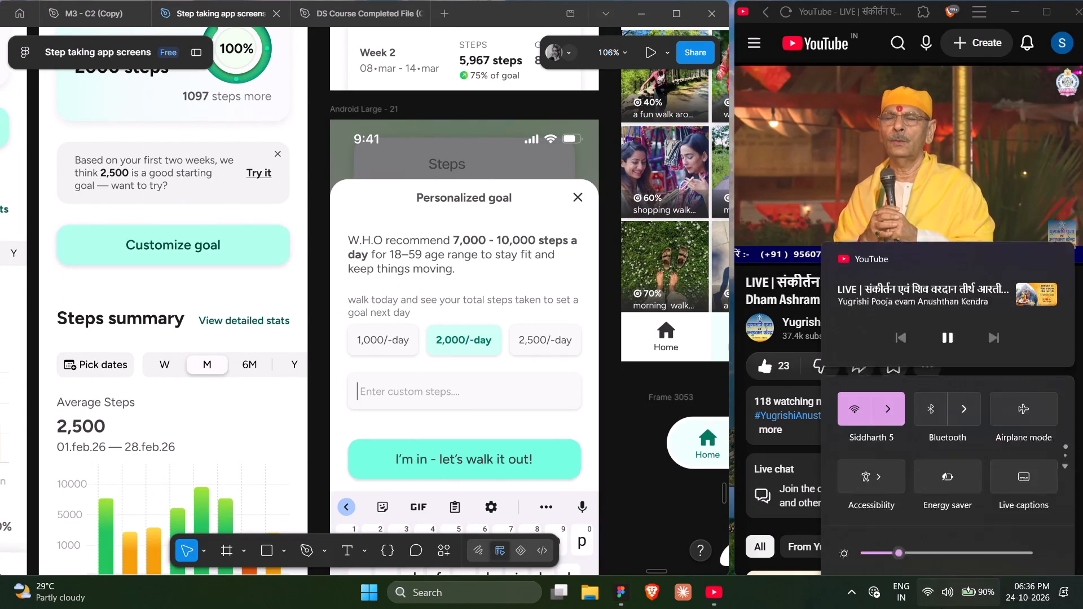
{"action": "left_click", "coordinate": [975, 507]}
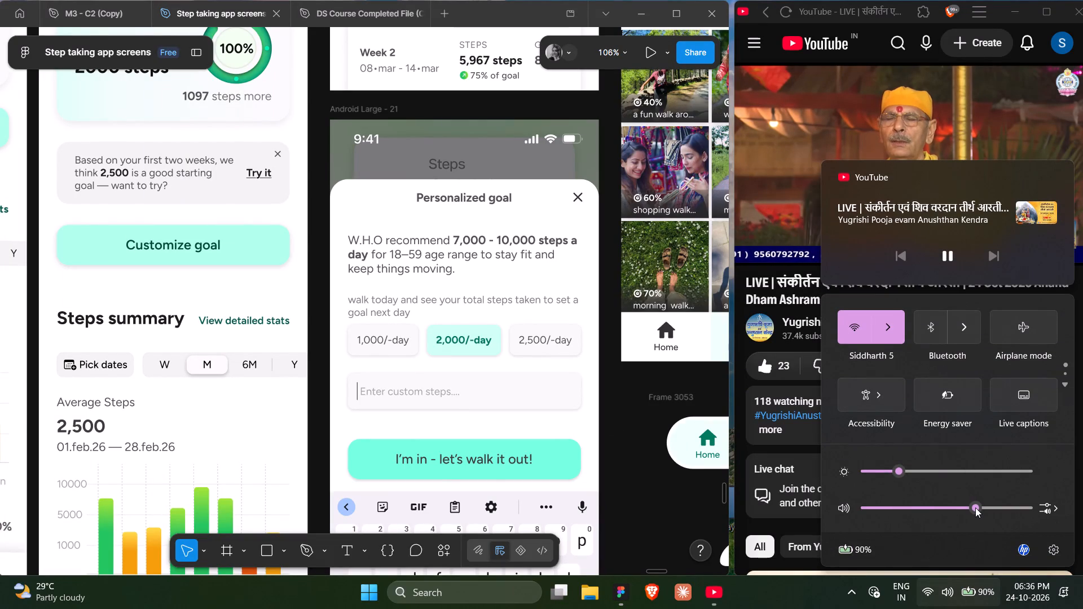
{"action": "left_click_drag", "start_coordinate": [975, 507], "coordinate": [954, 507]}
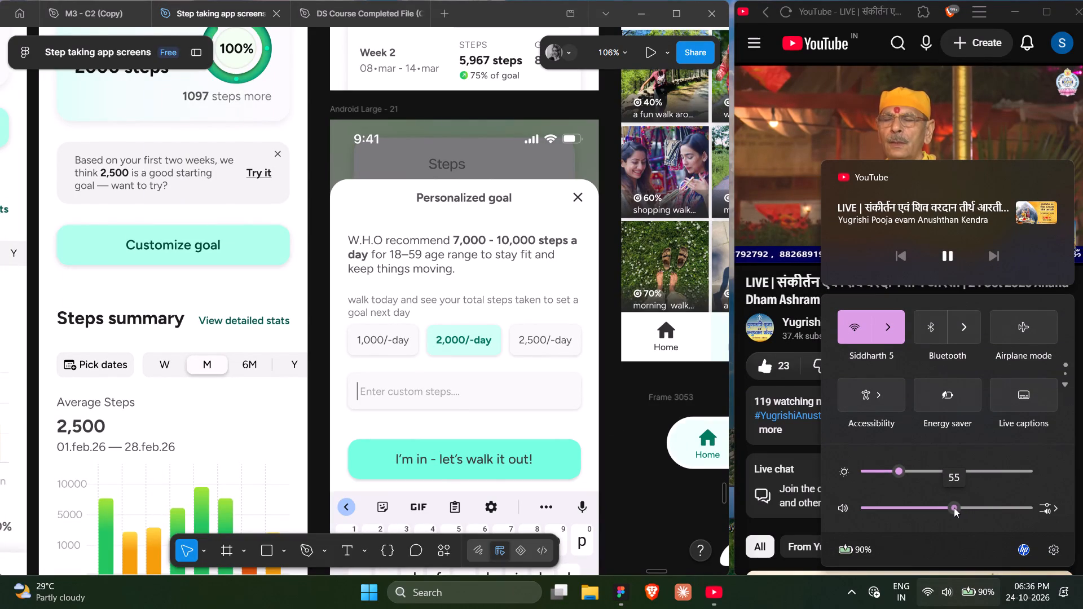
{"action": "left_click_drag", "start_coordinate": [954, 507], "coordinate": [935, 505]}
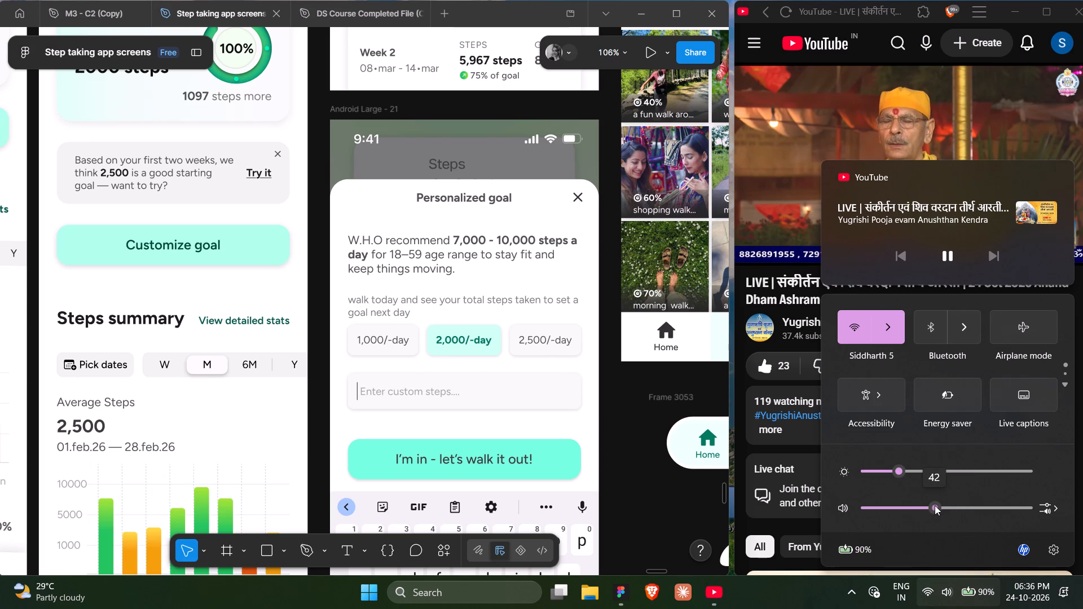
{"action": "left_click_drag", "start_coordinate": [935, 505], "coordinate": [932, 504]}
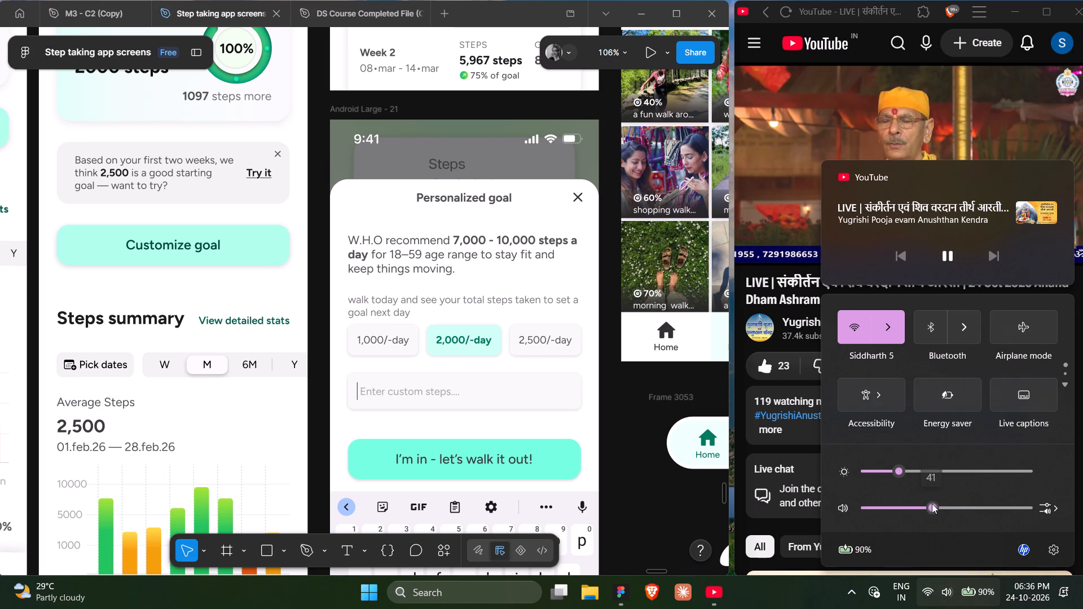
{"action": "left_click", "coordinate": [780, 603]}
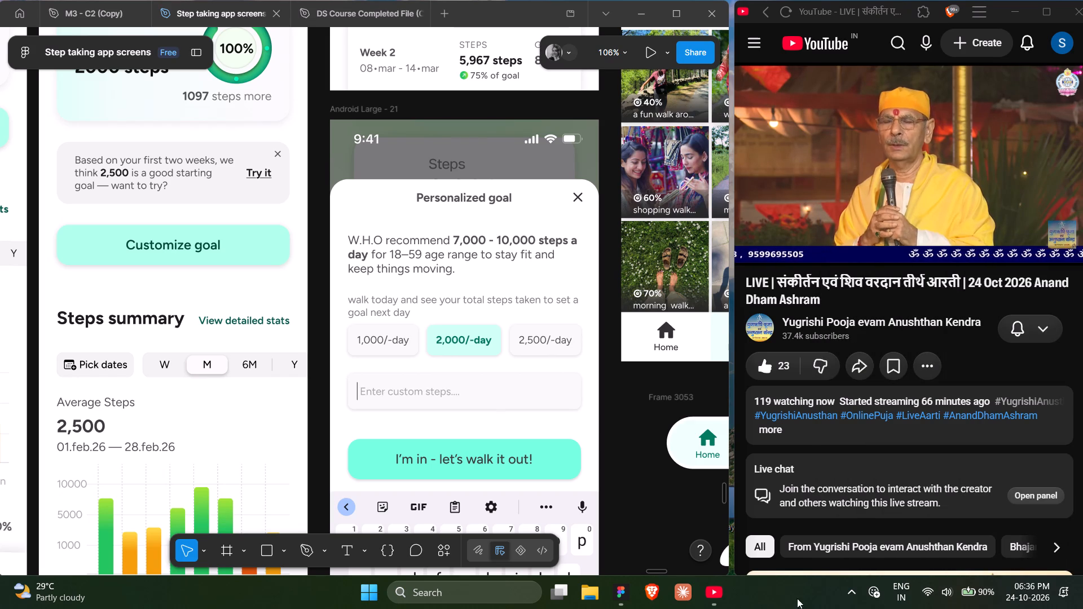
Raise the computer's system sound volume to roughly three quarters of its range.
{"action": "left_click", "coordinate": [932, 601]}
{"action": "left_click_drag", "start_coordinate": [934, 509], "coordinate": [979, 514]}
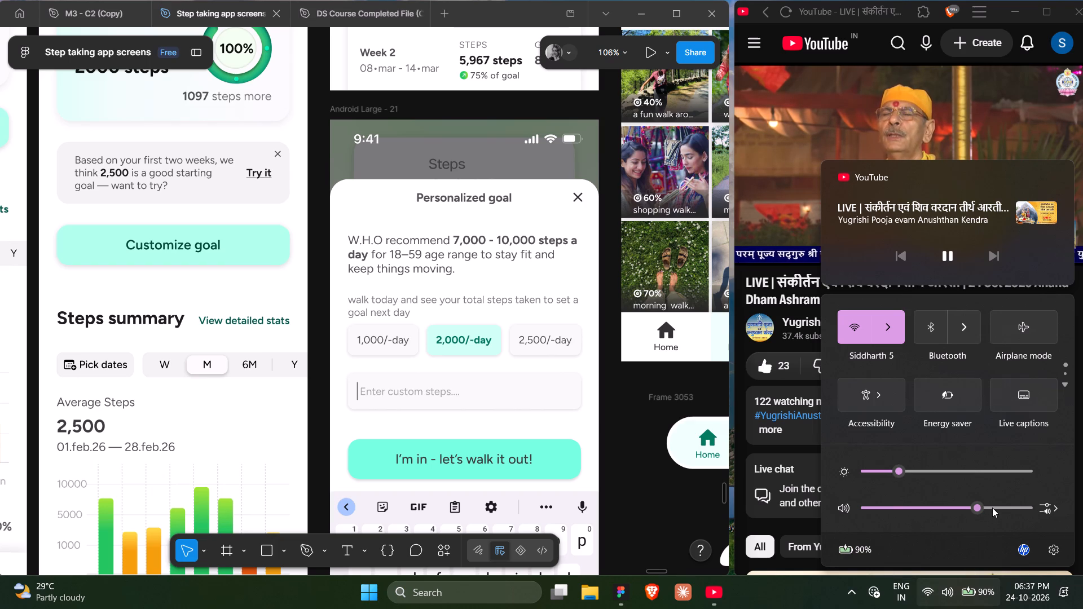
{"action": "left_click", "coordinate": [985, 507]}
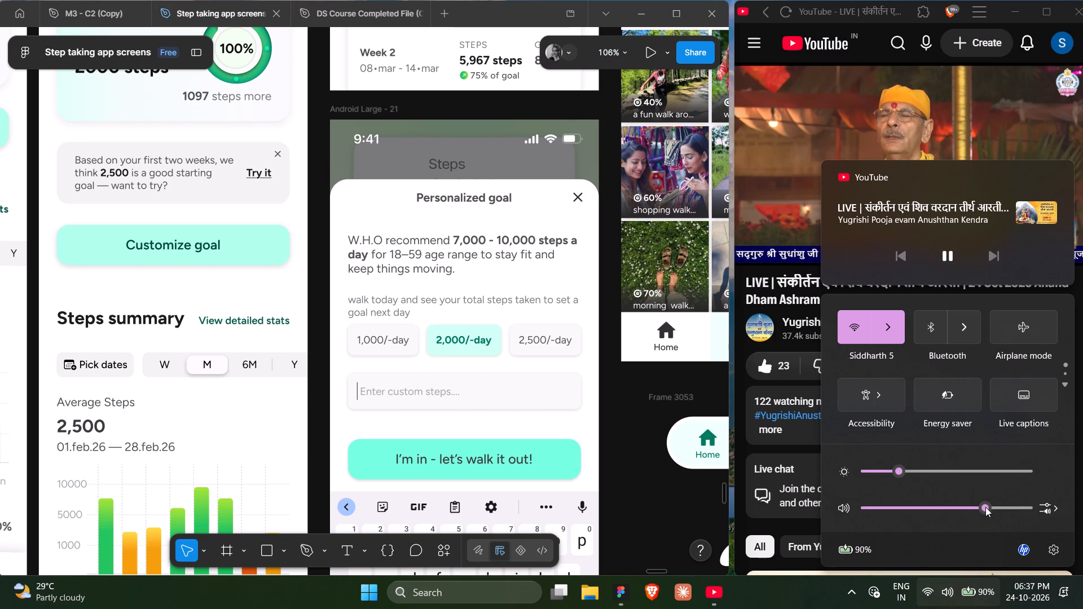
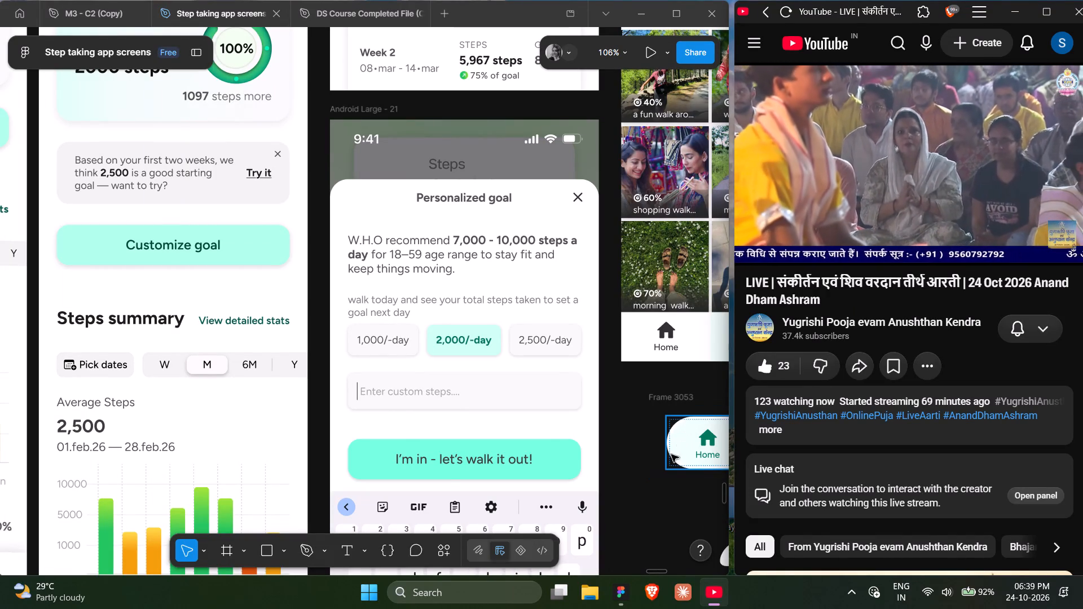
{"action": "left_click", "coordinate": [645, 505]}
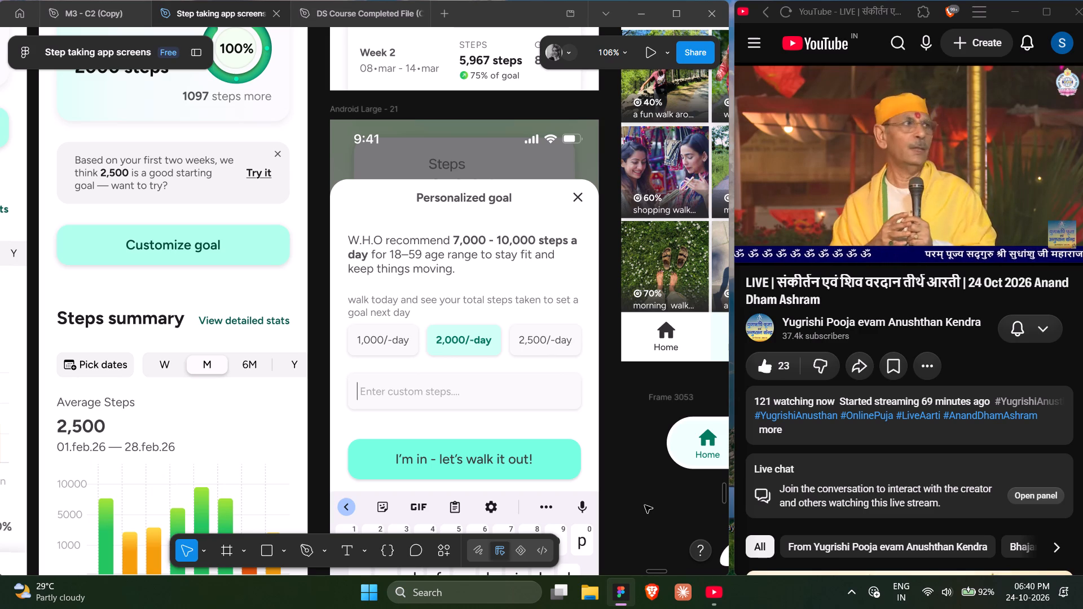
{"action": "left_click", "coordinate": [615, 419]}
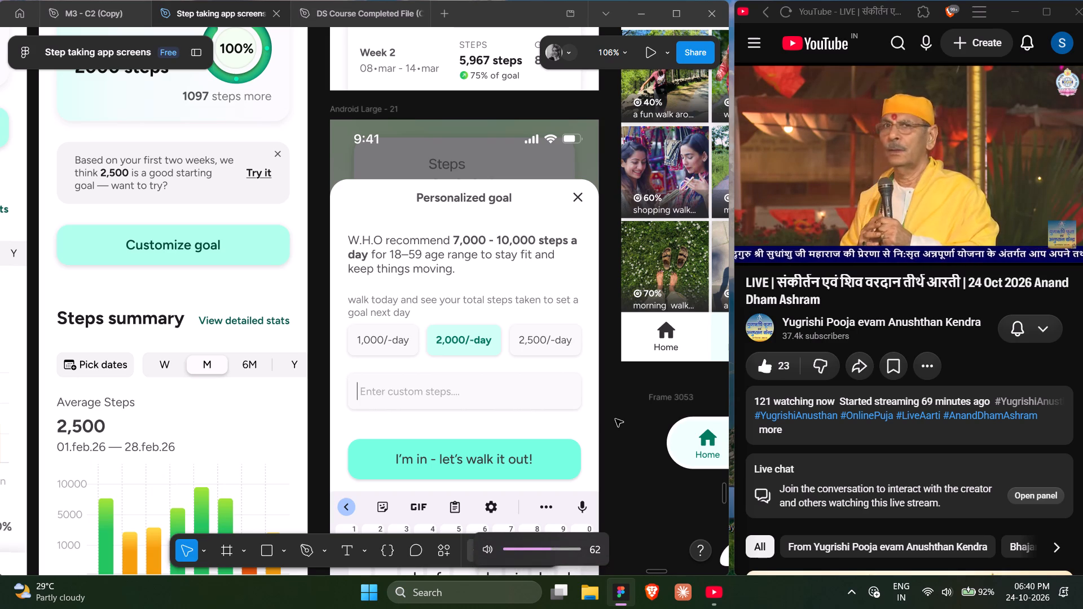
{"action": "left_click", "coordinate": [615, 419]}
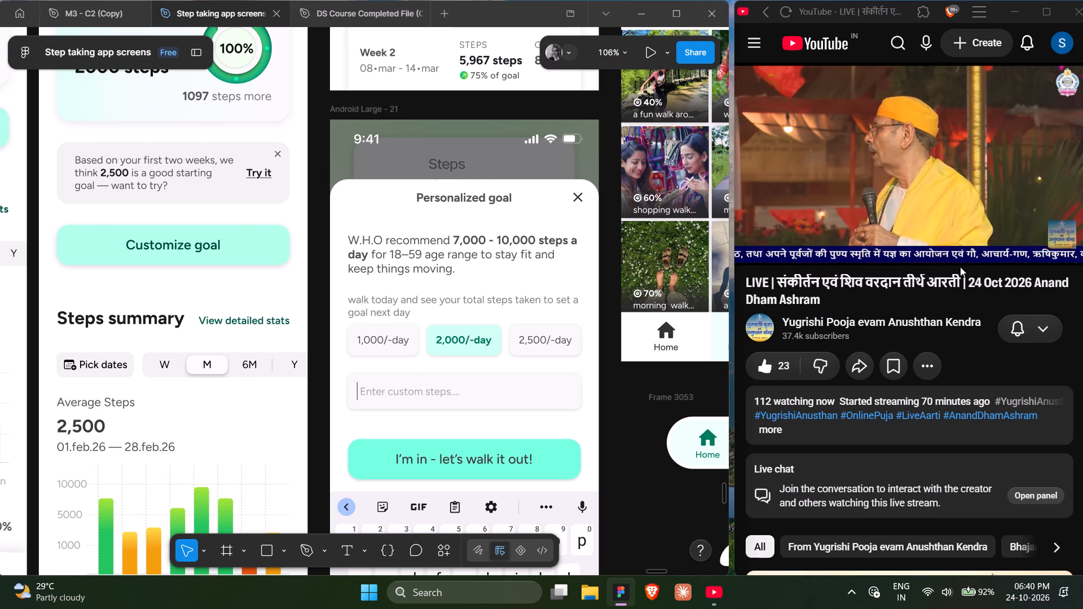
Switch to the YouTube window and skip the livestream forward to its latest point.
{"action": "left_click", "coordinate": [1070, 223]}
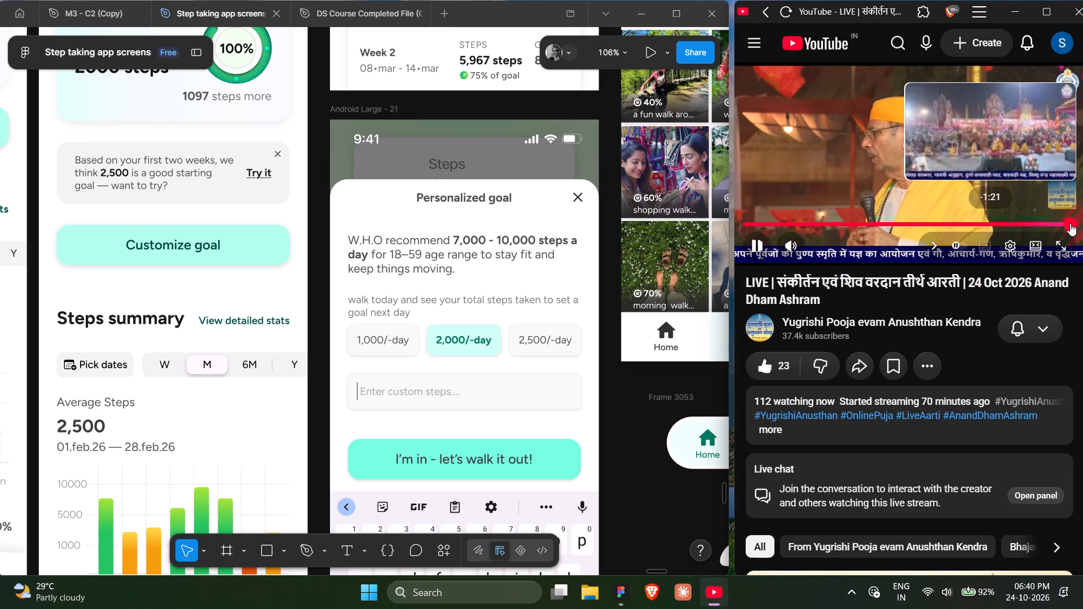
Set the livestream's playback speed to 1.5 and close the player settings.
{"action": "left_click", "coordinate": [1006, 247]}
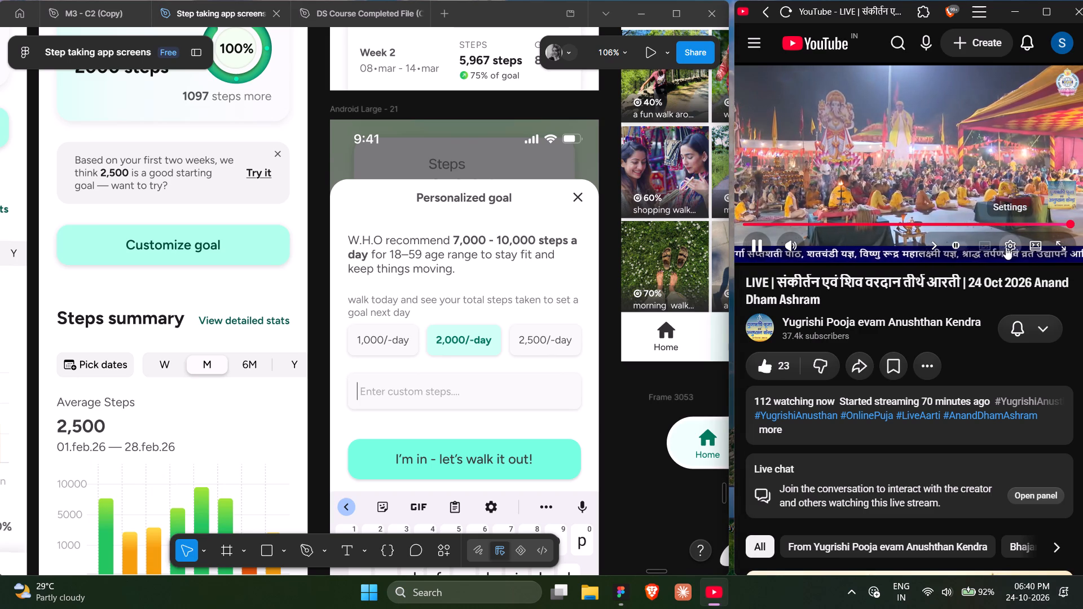
{"action": "left_click", "coordinate": [976, 187]}
{"action": "scroll", "coordinate": [976, 187], "scroll_direction": "down", "scroll_amount": 1}
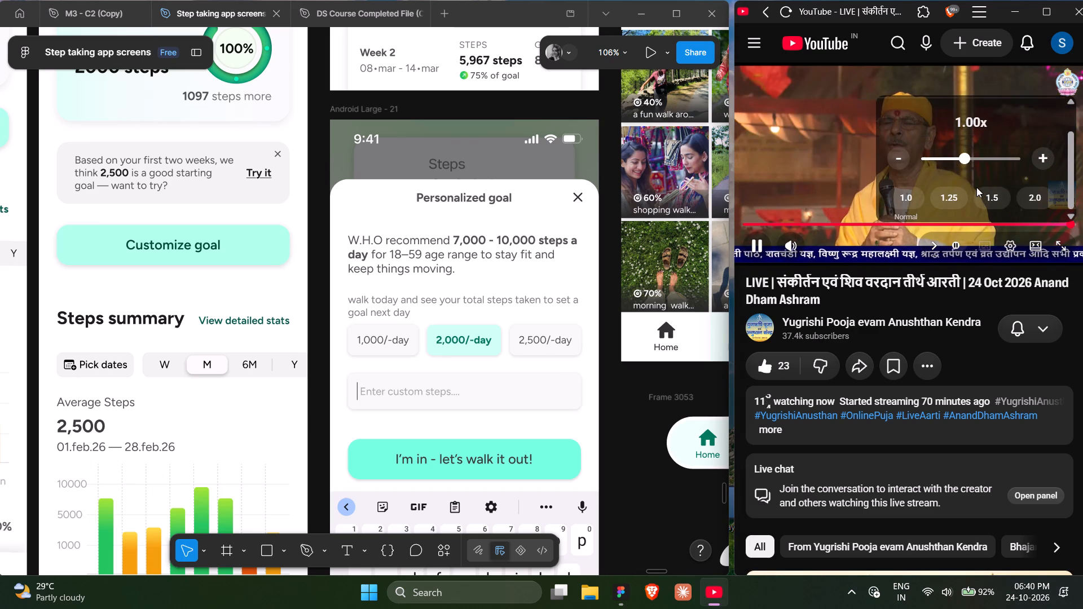
{"action": "scroll", "coordinate": [976, 187], "scroll_direction": "down", "scroll_amount": 1}
{"action": "left_click", "coordinate": [1000, 197]}
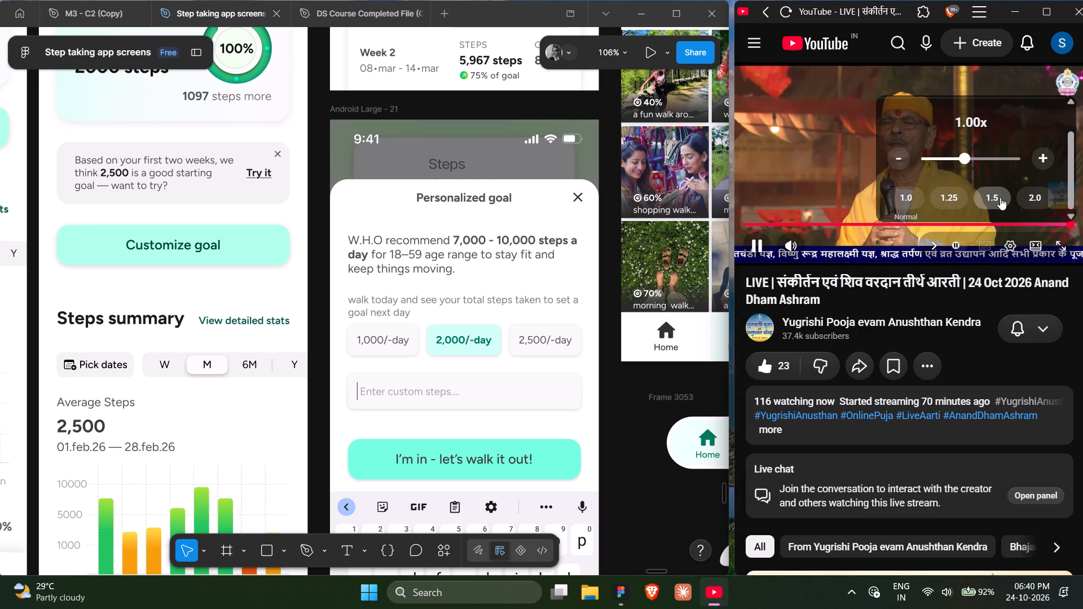
{"action": "left_click", "coordinate": [1053, 365]}
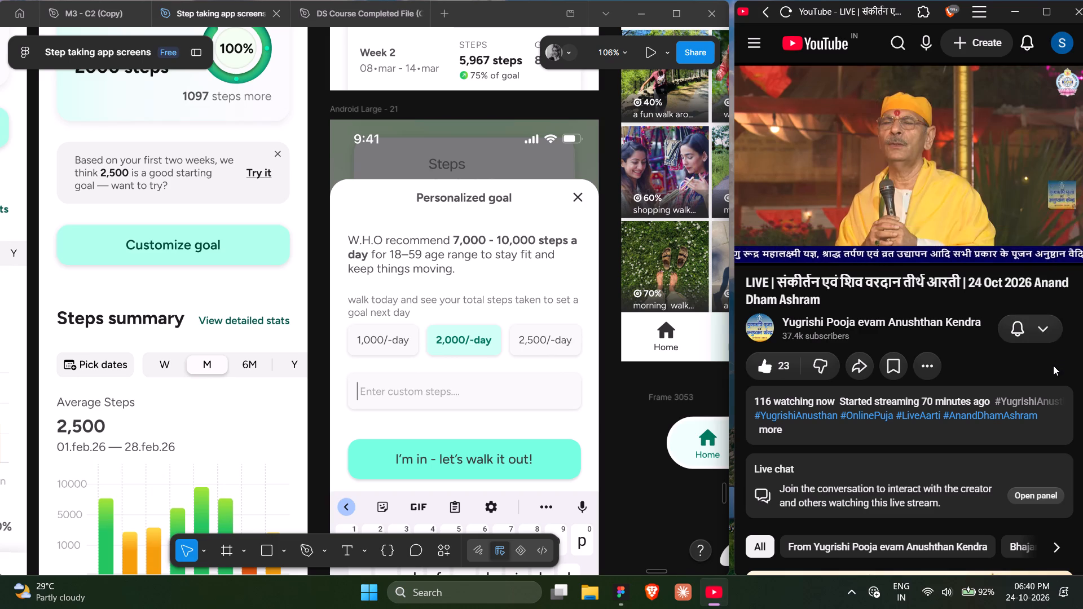
{"action": "left_click", "coordinate": [1064, 364]}
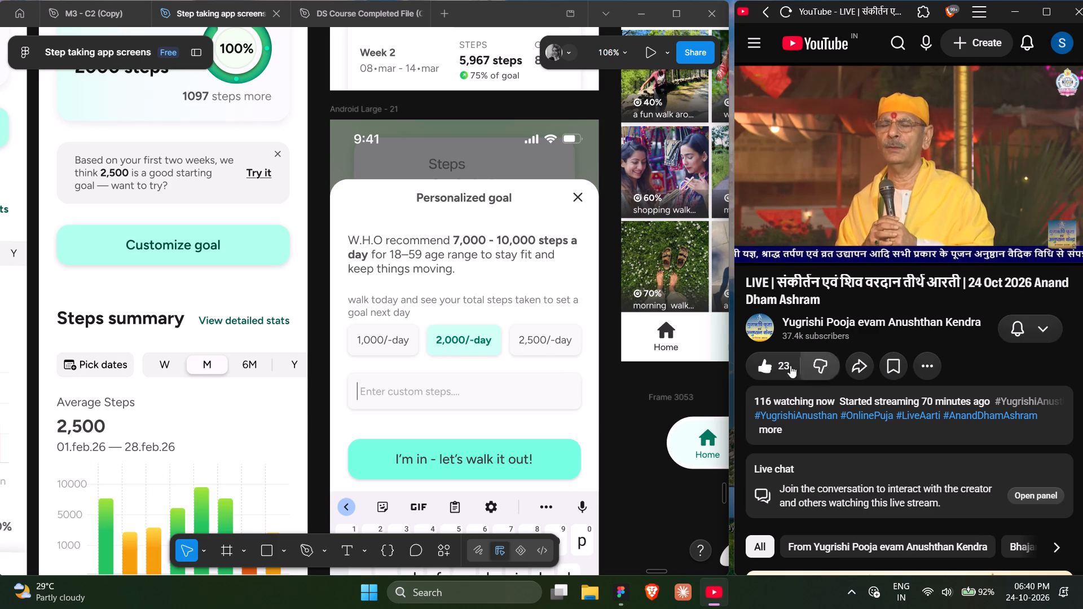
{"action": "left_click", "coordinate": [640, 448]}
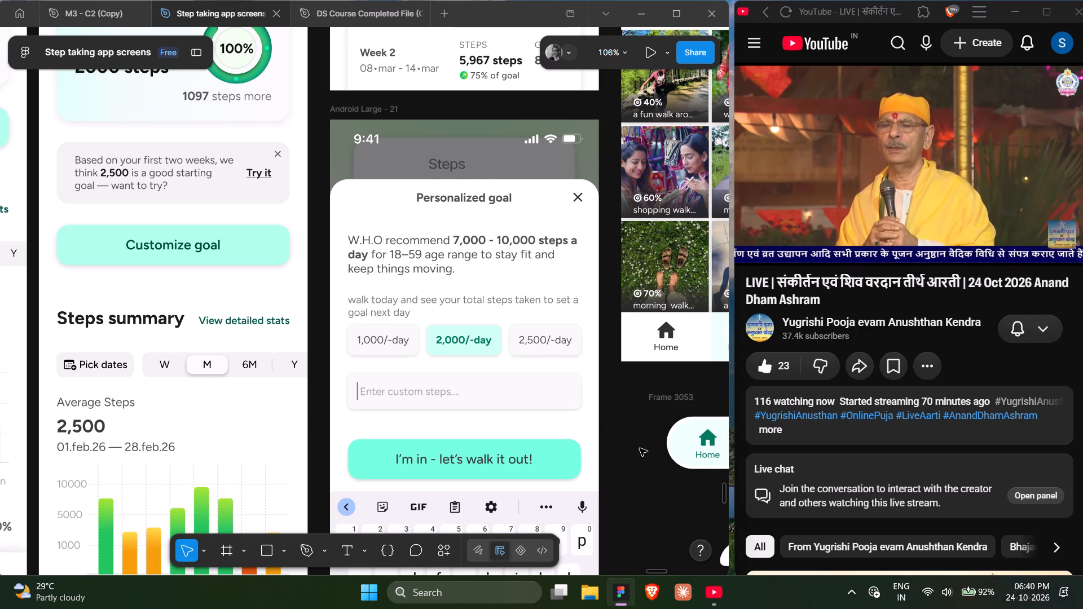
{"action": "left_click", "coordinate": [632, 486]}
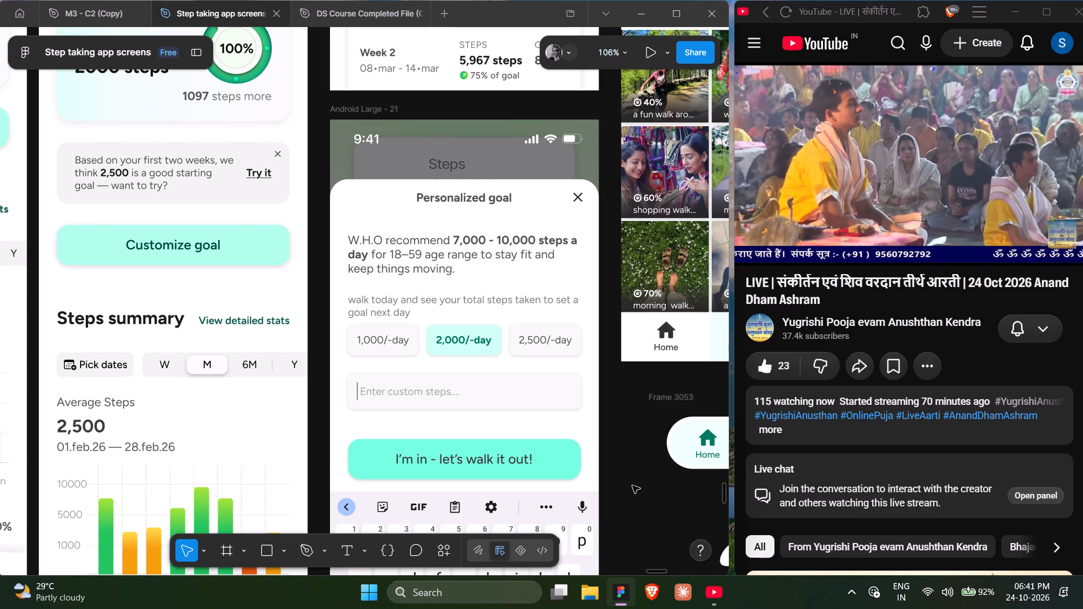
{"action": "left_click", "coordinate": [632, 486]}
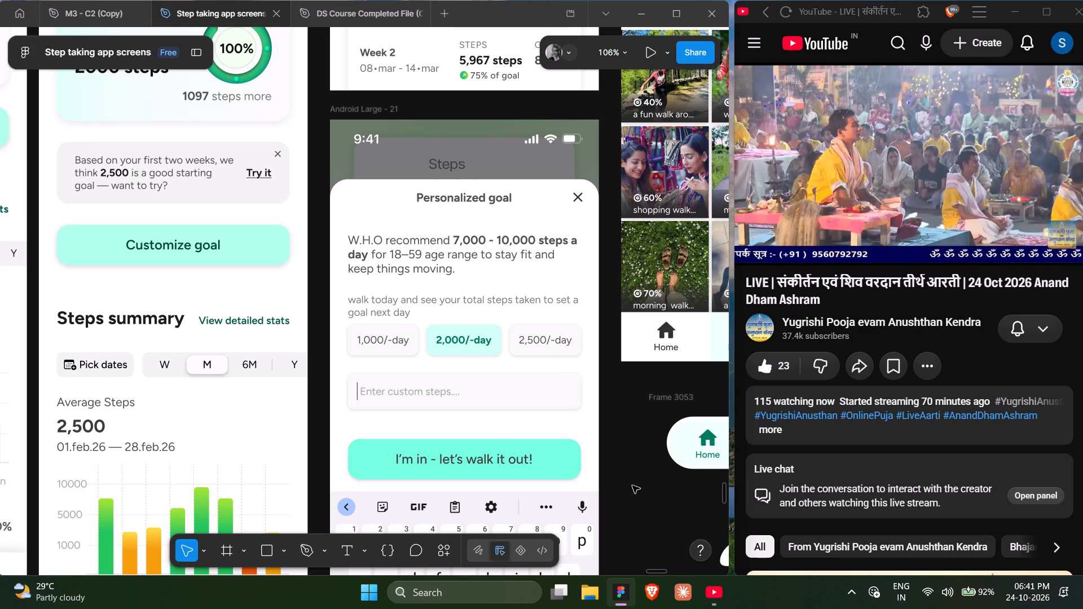
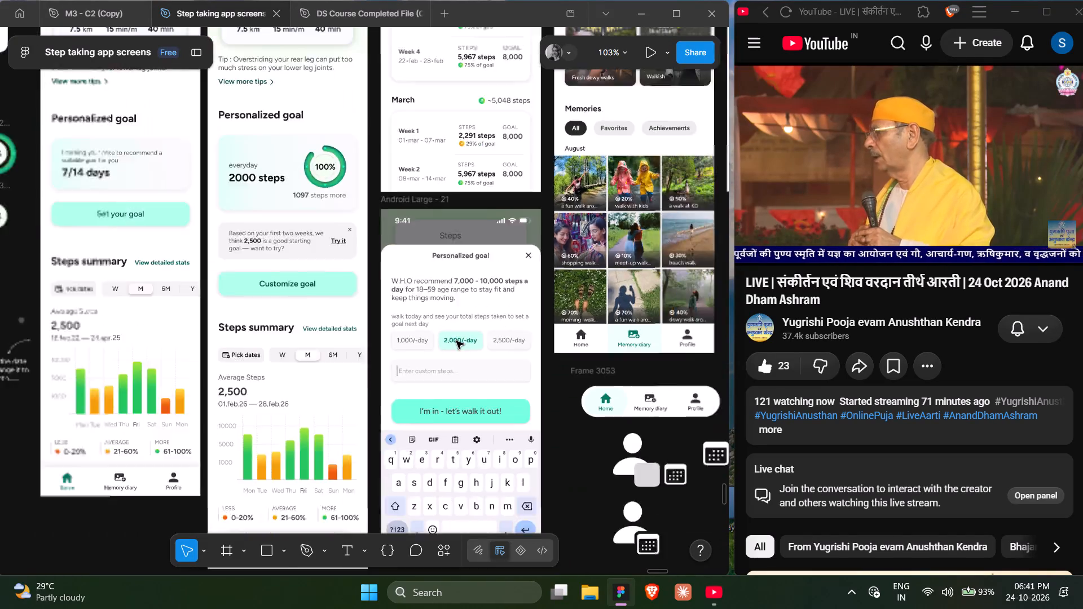
Compare the personalized goal screens Android Large - 21, 27 and 23 and survey the surrounding screens on the canvas.
{"action": "left_click", "coordinate": [444, 271]}
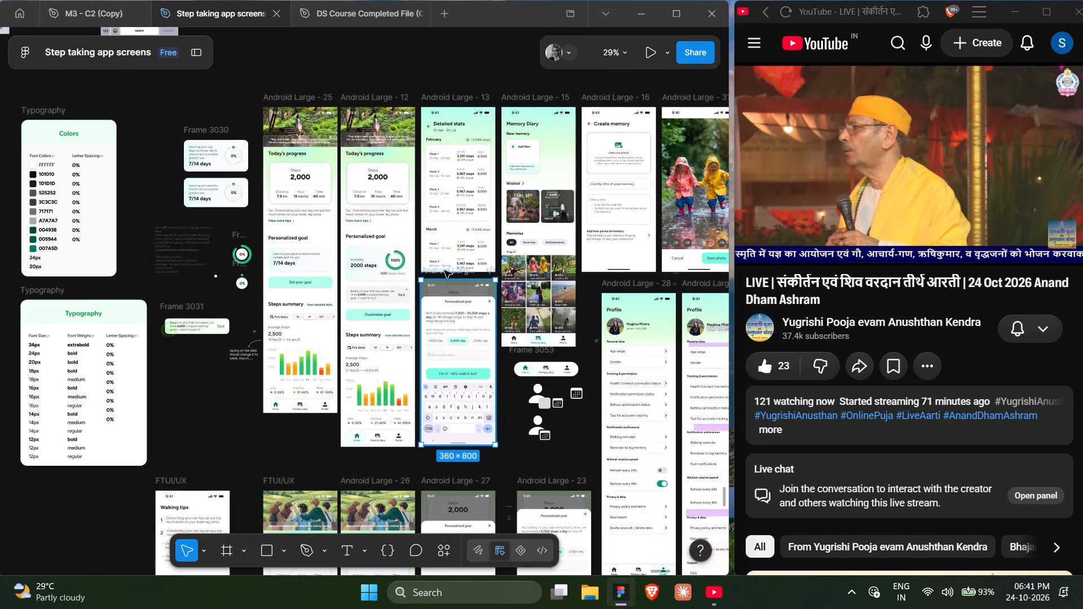
{"action": "scroll", "coordinate": [444, 271], "scroll_direction": "left", "scroll_amount": 1}
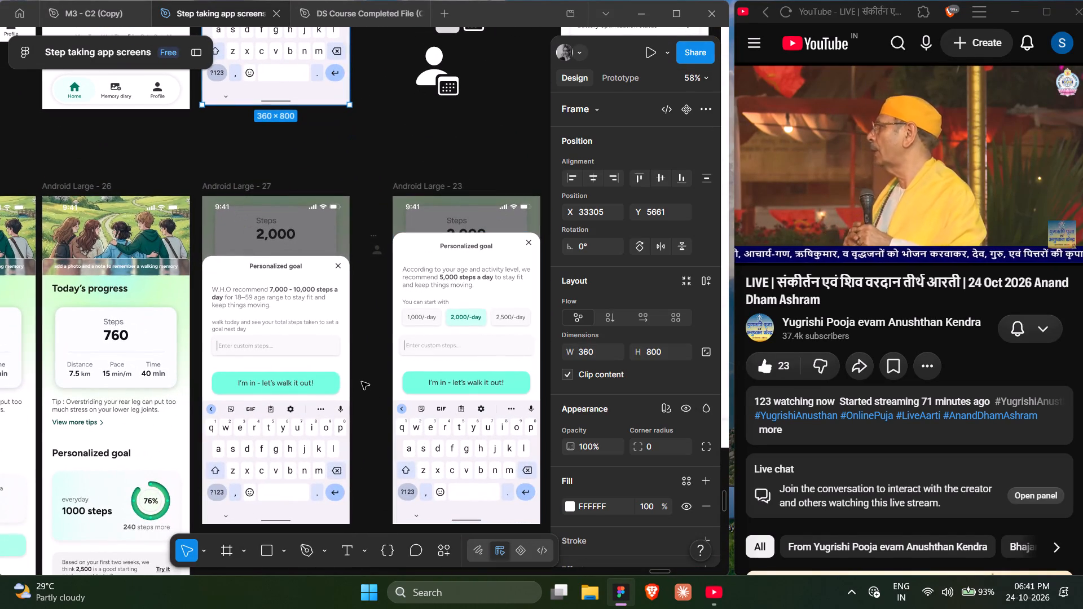
{"action": "left_click", "coordinate": [362, 382]}
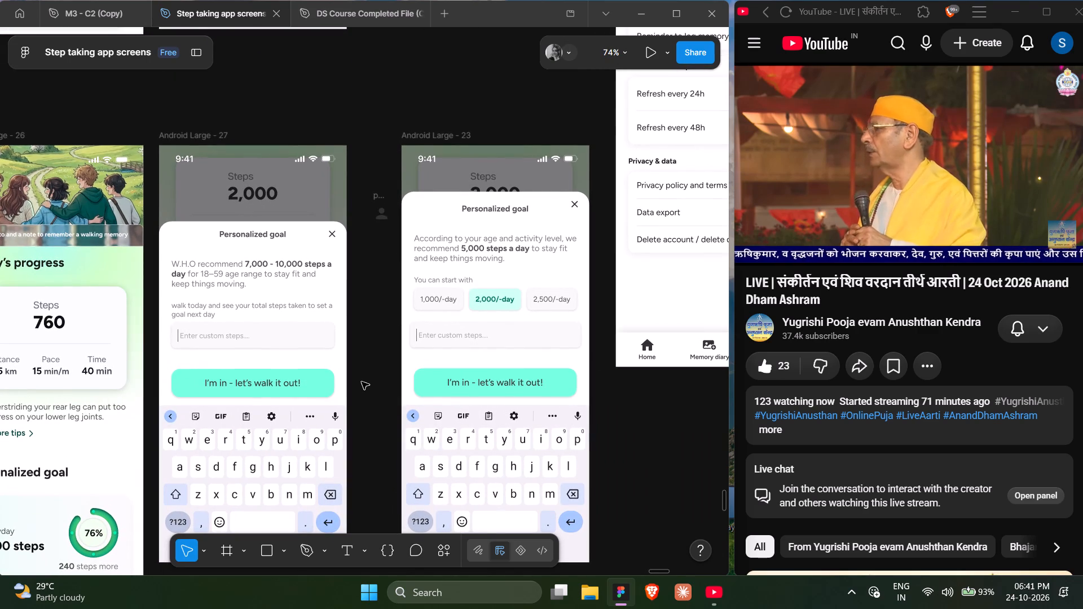
{"action": "scroll", "coordinate": [362, 382], "scroll_direction": "up", "scroll_amount": 1}
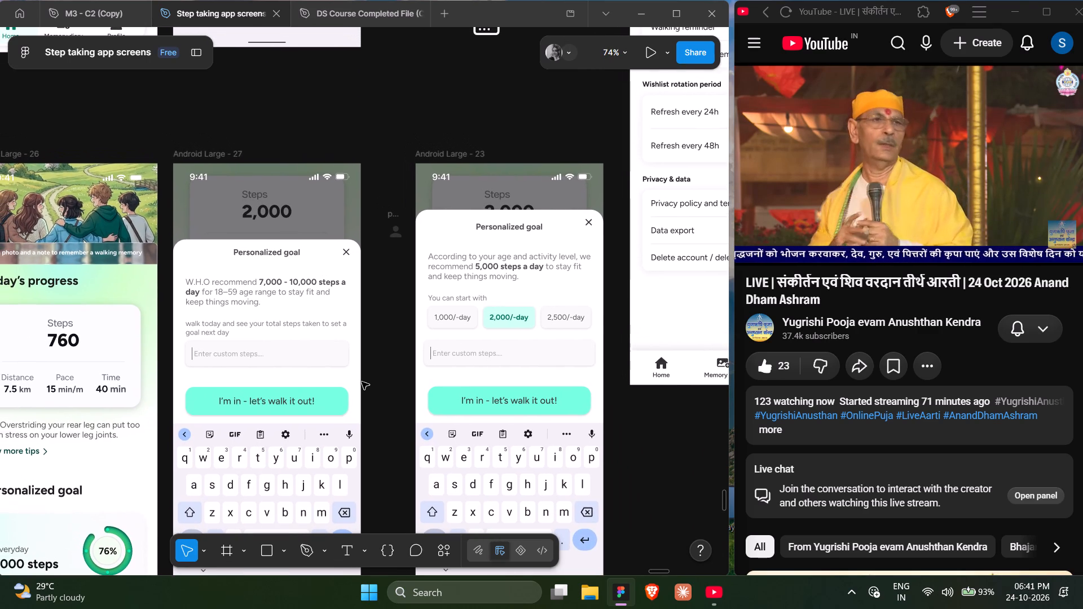
{"action": "scroll", "coordinate": [362, 382], "scroll_direction": "up", "scroll_amount": 1}
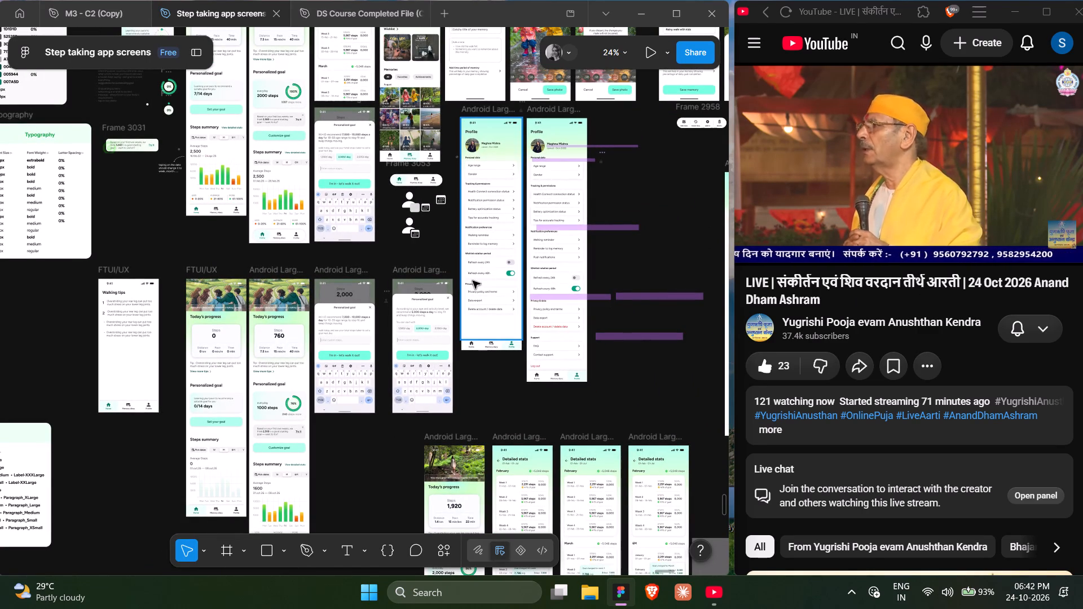
{"action": "scroll", "coordinate": [473, 281], "scroll_direction": "up", "scroll_amount": 1}
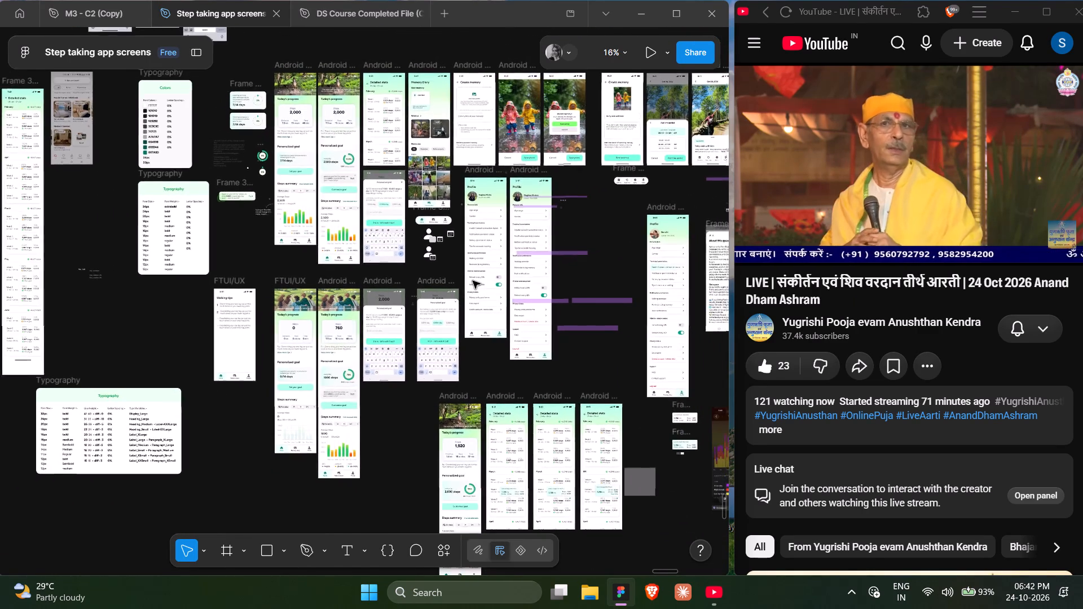
{"action": "scroll", "coordinate": [473, 281], "scroll_direction": "right", "scroll_amount": 1}
{"action": "scroll", "coordinate": [442, 214], "scroll_direction": "left", "scroll_amount": 1}
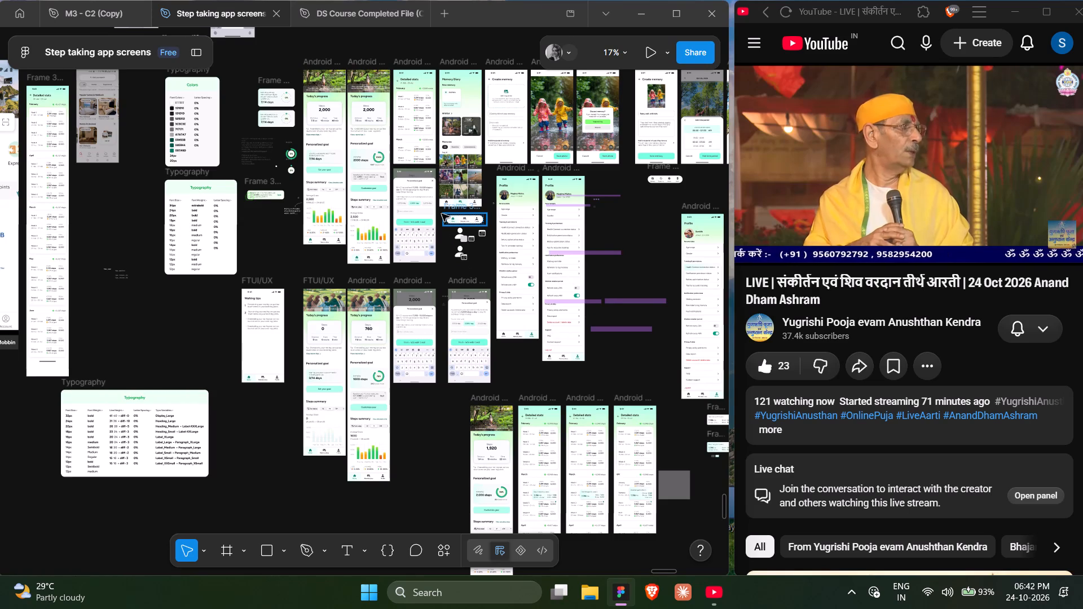
{"action": "scroll", "coordinate": [442, 214], "scroll_direction": "left", "scroll_amount": 4}
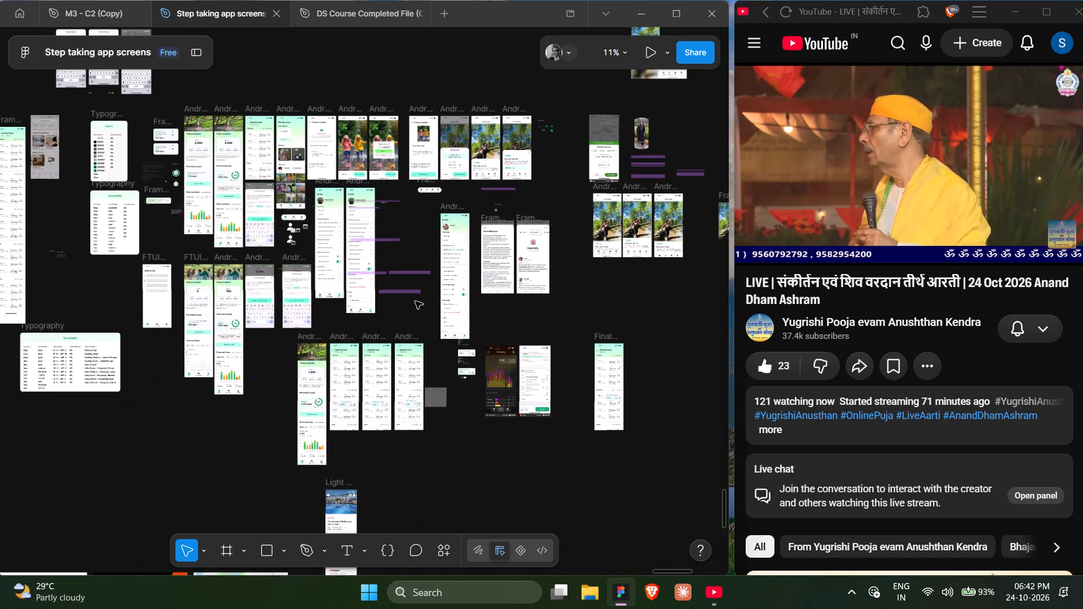
Duplicate the Android Large - 21 personalized goal screen into the empty space below the "Rainy walk with kids" screens, at about X 37665, Y 6674.
{"action": "left_click", "coordinate": [253, 184]}
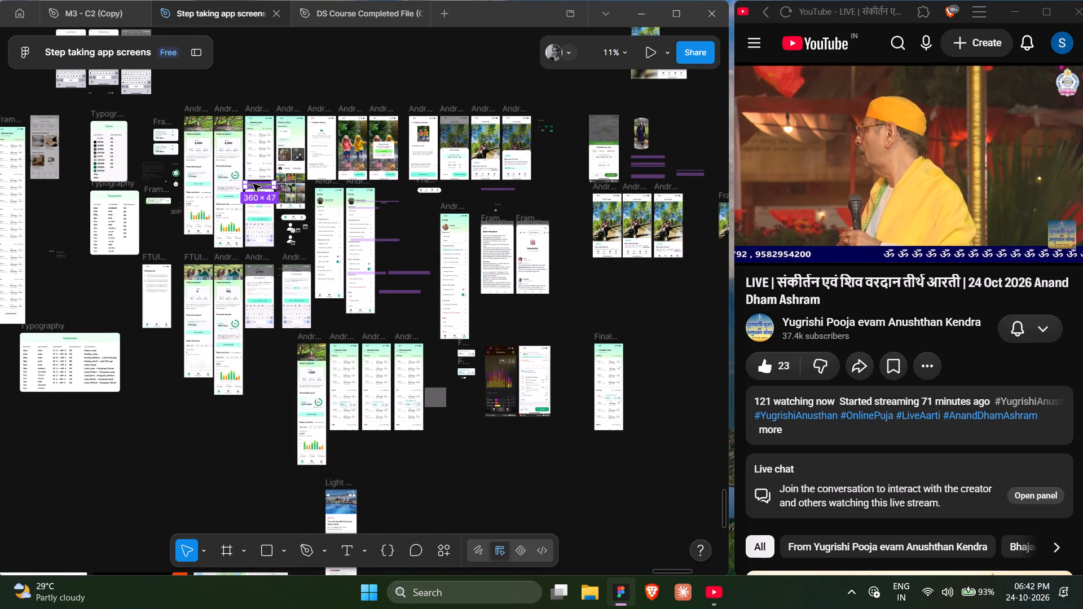
{"action": "key", "text": "shift+Return"}
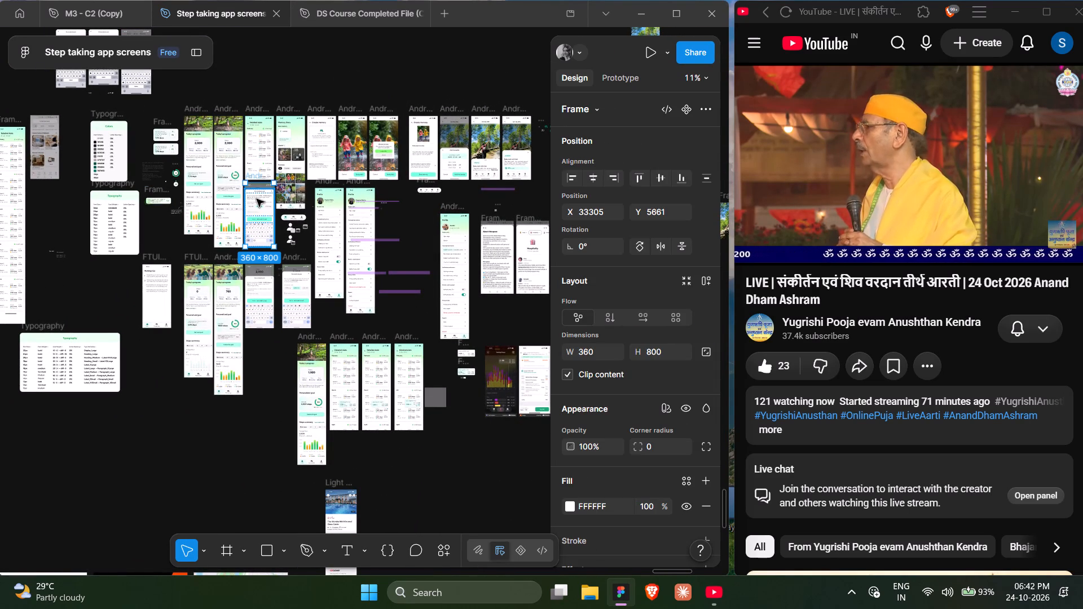
{"action": "scroll", "coordinate": [257, 206], "scroll_direction": "left", "scroll_amount": 3}
{"action": "scroll", "coordinate": [257, 206], "scroll_direction": "up", "scroll_amount": 1}
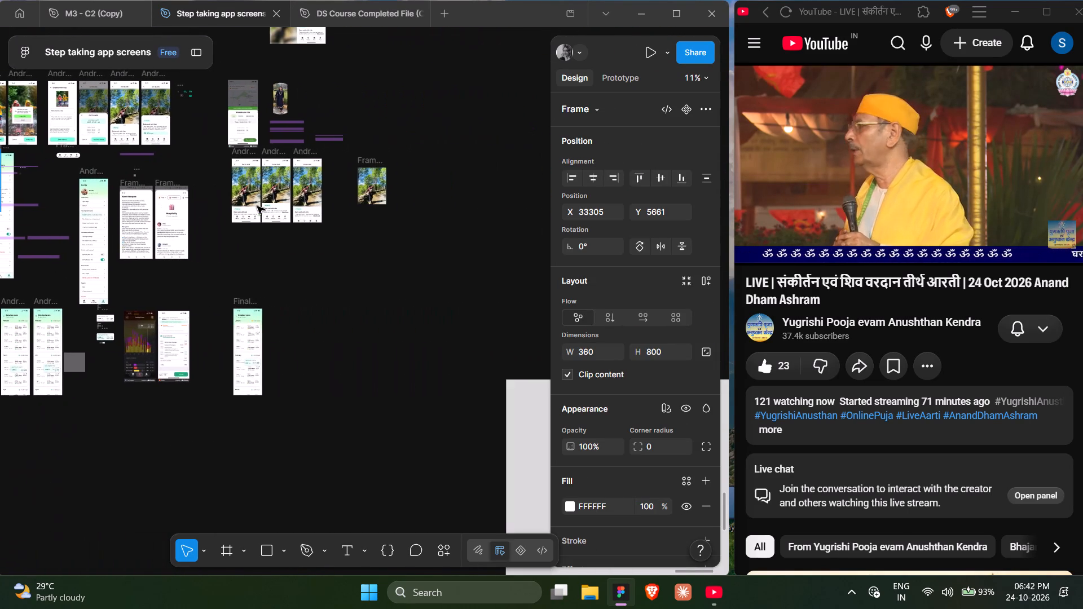
{"action": "scroll", "coordinate": [257, 206], "scroll_direction": "up", "scroll_amount": 1}
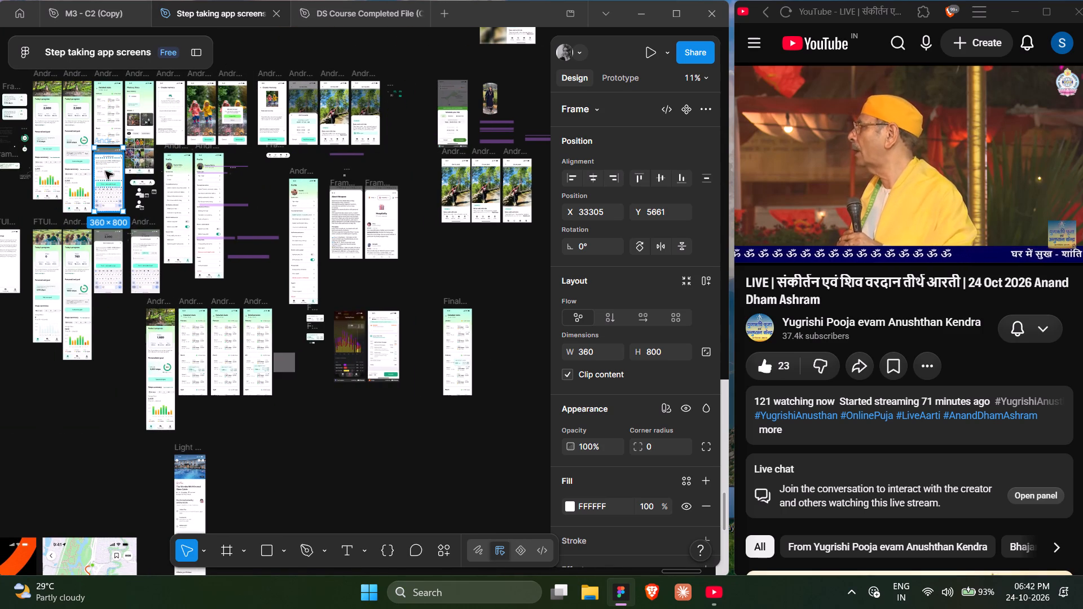
{"action": "left_click_drag", "start_coordinate": [105, 171], "coordinate": [456, 259], "text": "alt"}
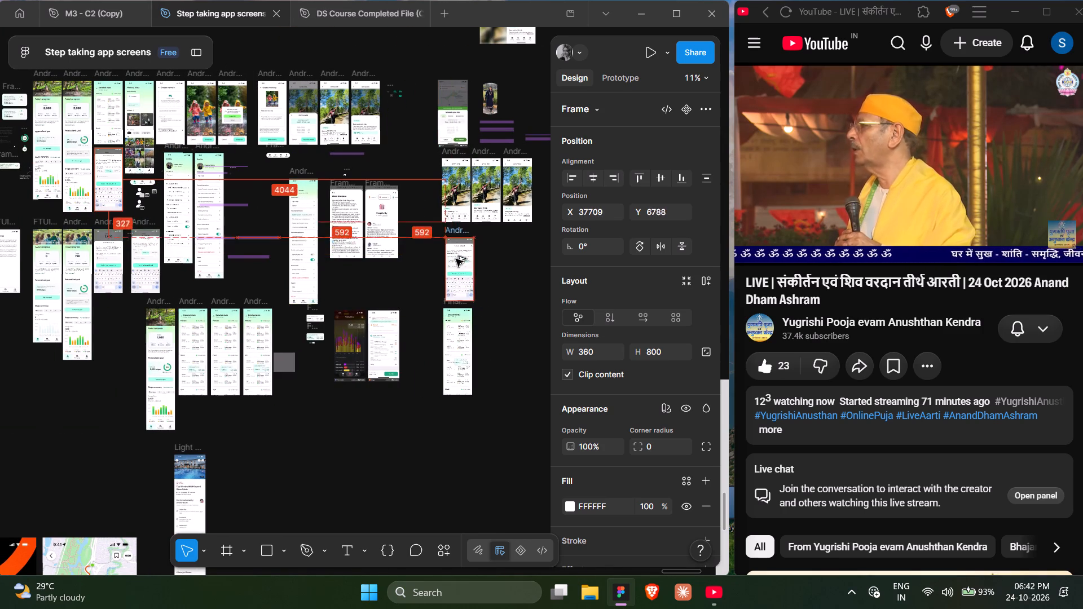
{"action": "left_click_drag", "start_coordinate": [456, 259], "coordinate": [452, 251], "text": "alt"}
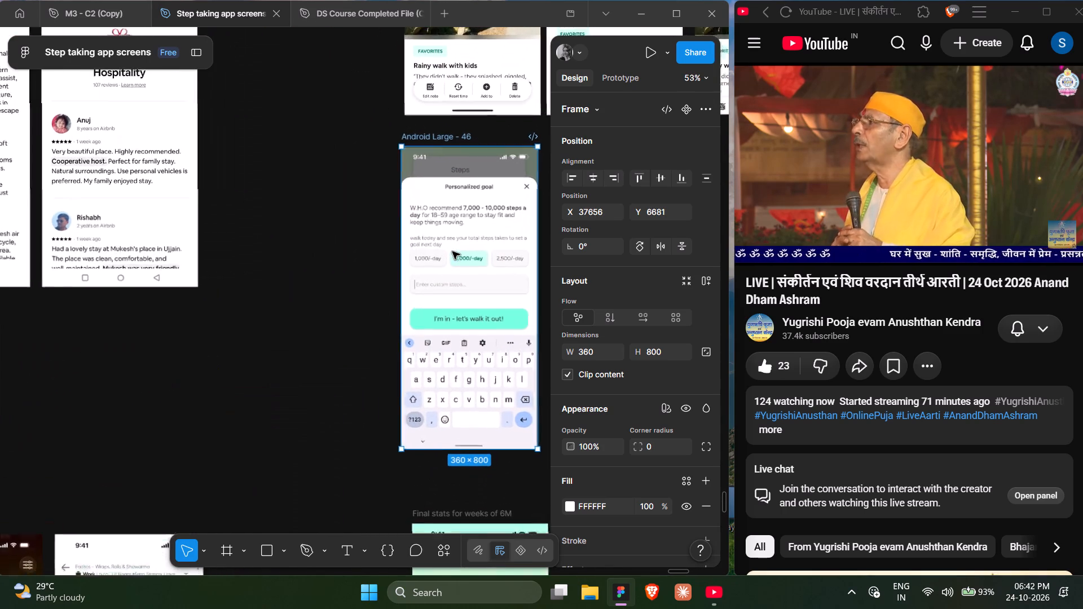
{"action": "left_click", "coordinate": [452, 251]}
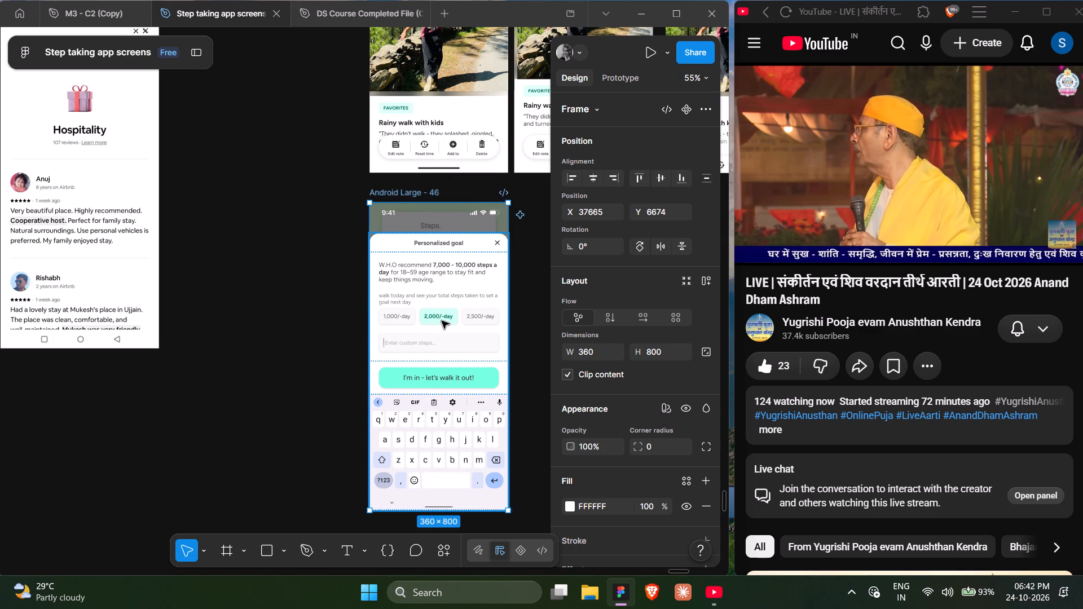
{"action": "scroll", "coordinate": [442, 321], "scroll_direction": "left", "scroll_amount": 1}
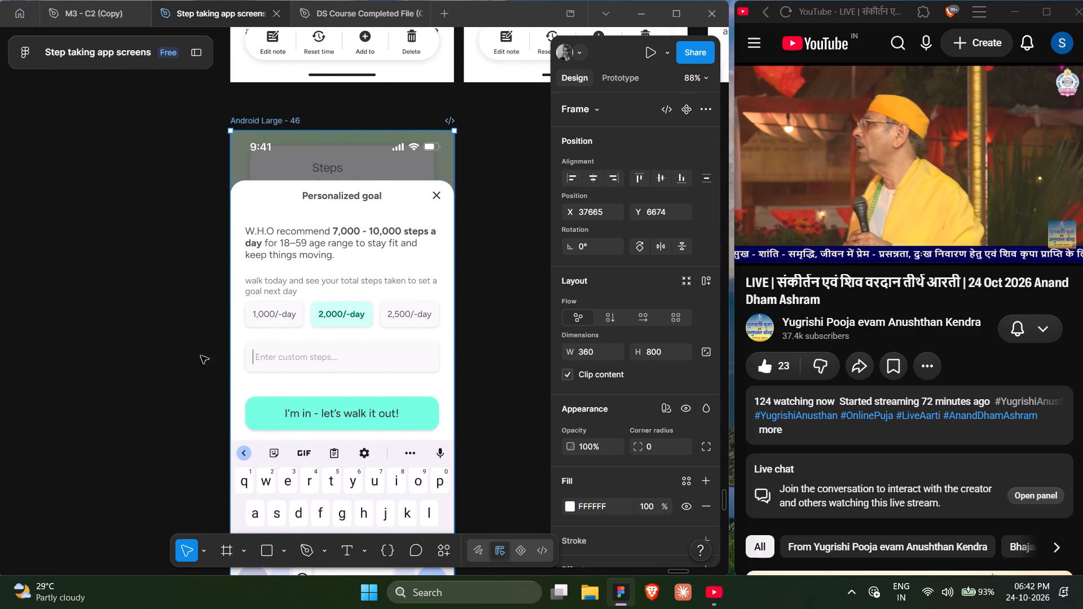
{"action": "left_click", "coordinate": [197, 377]}
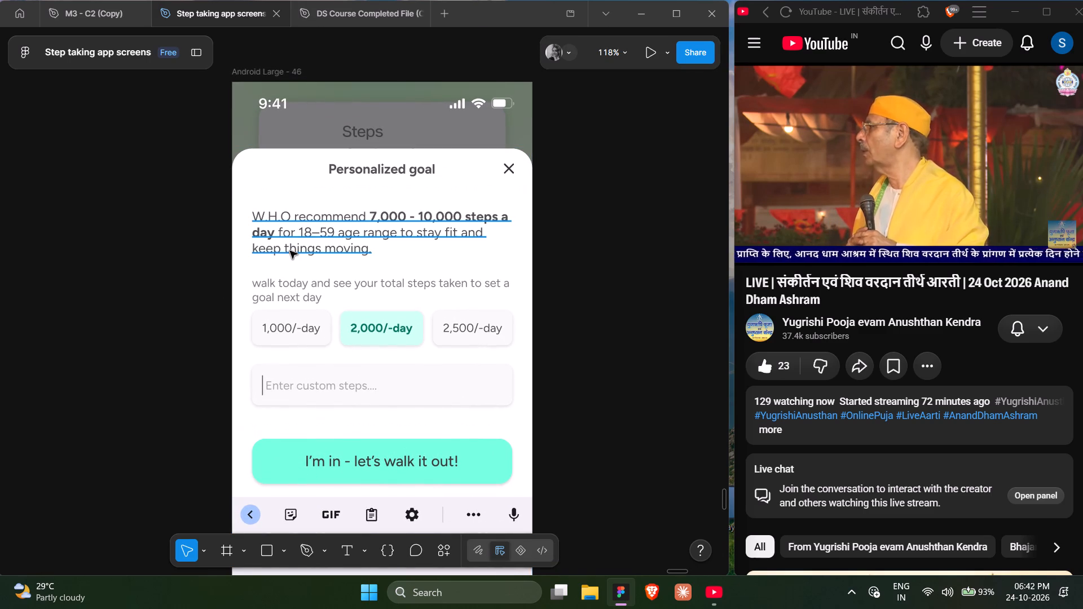
Shorten the W.H.O recommendation text on the duplicated screen so that it ends with "to stay fit.".
{"action": "double_click", "coordinate": [290, 251], "text": "ctrl"}
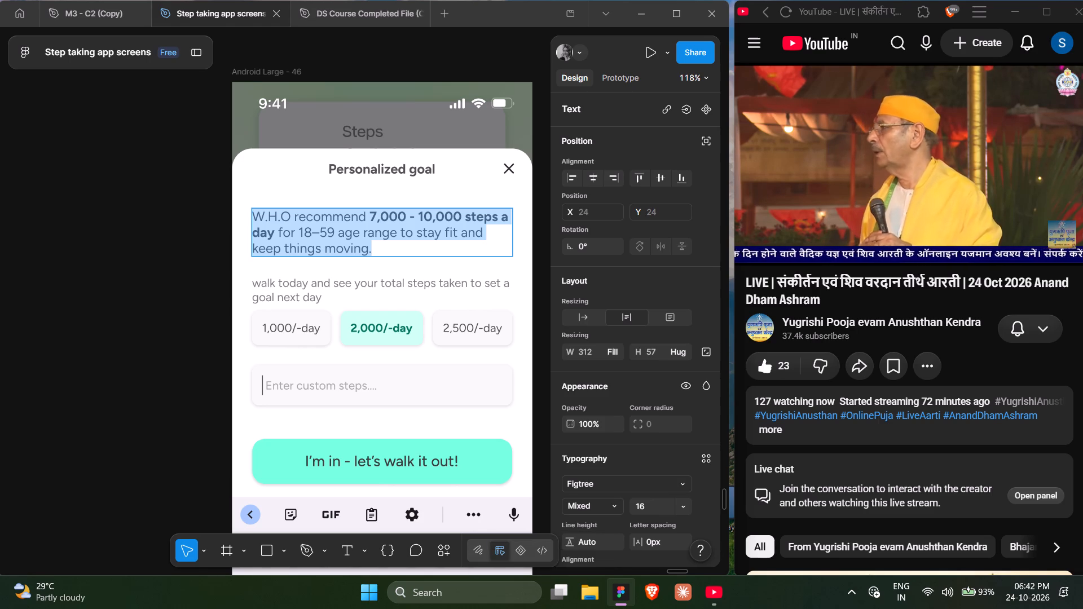
{"action": "left_click", "coordinate": [456, 235]}
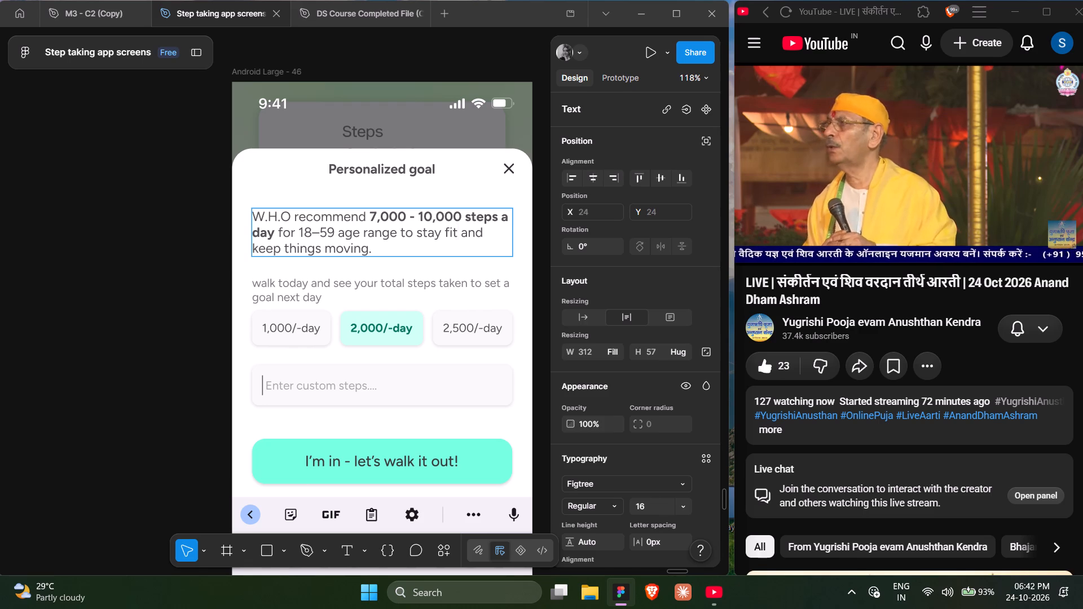
{"action": "left_click_drag", "start_coordinate": [456, 235], "coordinate": [477, 246]}
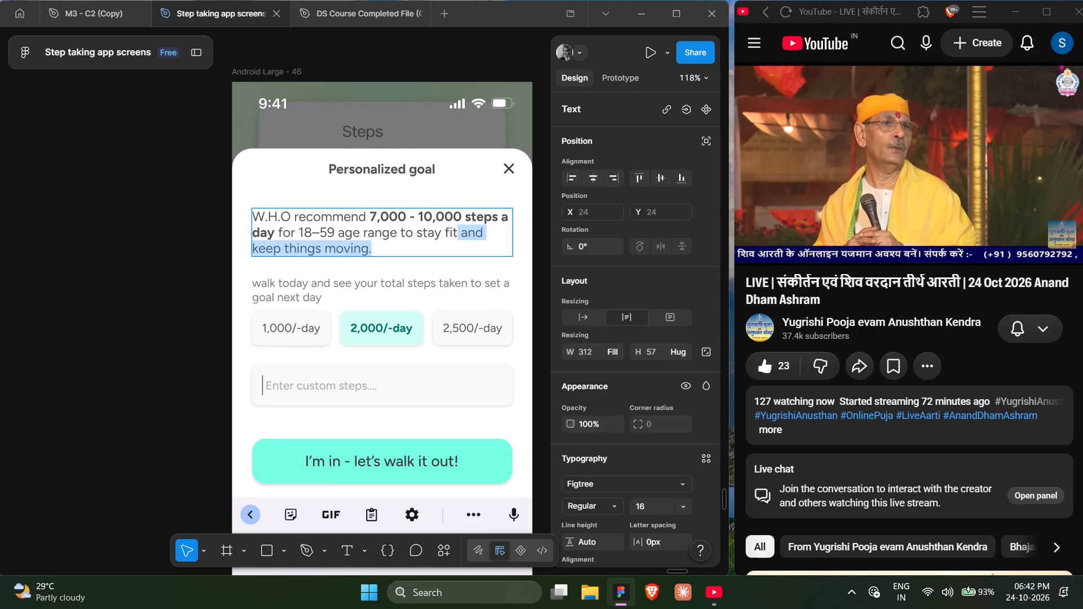
{"action": "left_click_drag", "start_coordinate": [477, 246], "coordinate": [479, 248]}
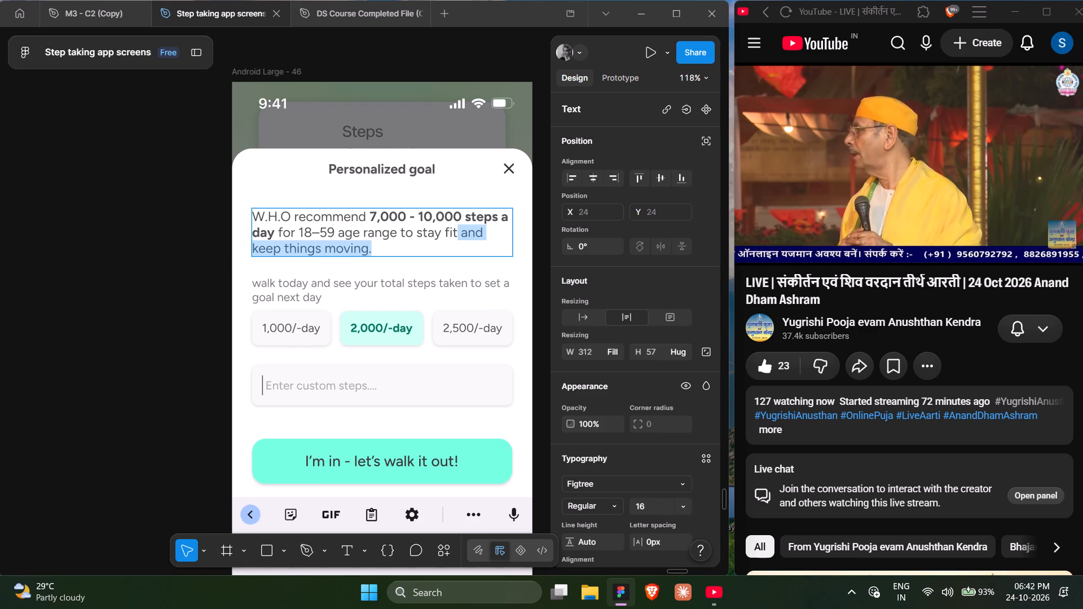
{"action": "key", "text": "BackSpace"}
{"action": "key", "text": "period"}
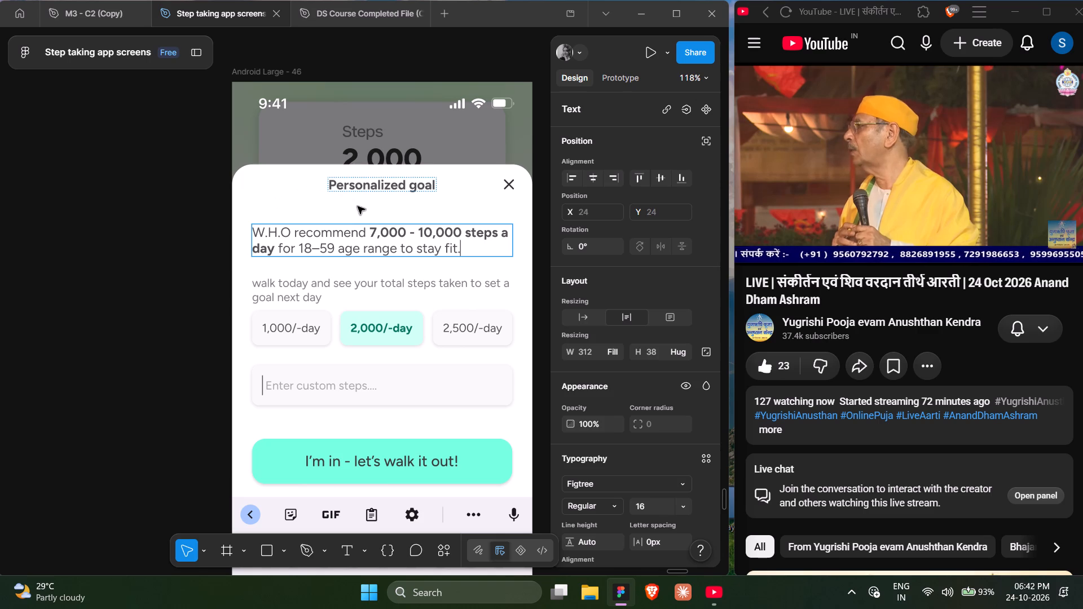
{"action": "left_click", "coordinate": [163, 266]}
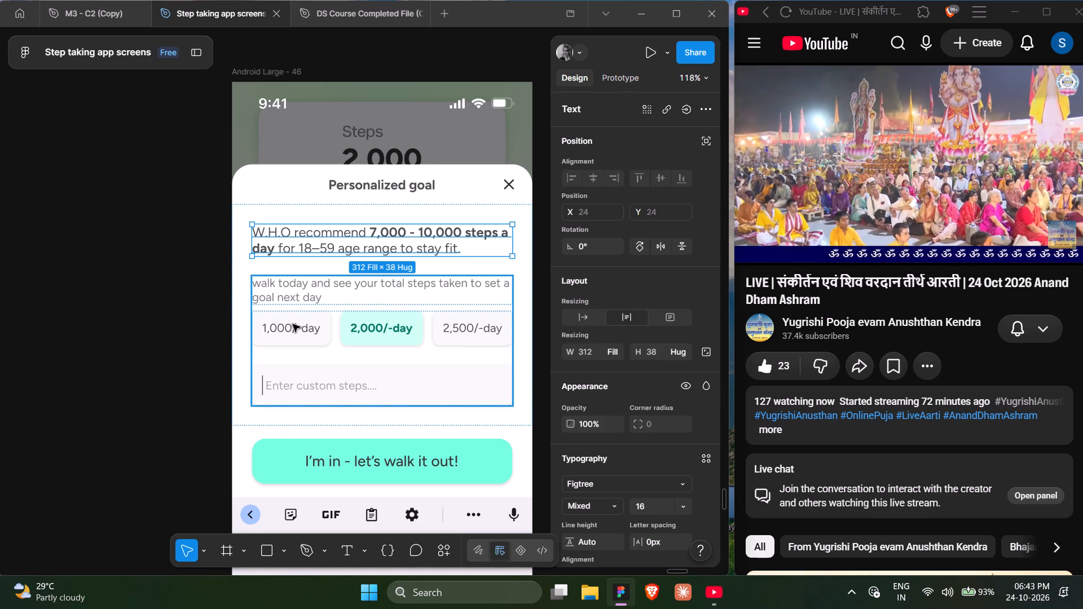
Inspect the text styles and spacing of the recommendation, the "walk today" hint, the step options and the custom steps field.
{"action": "left_click", "coordinate": [241, 387]}
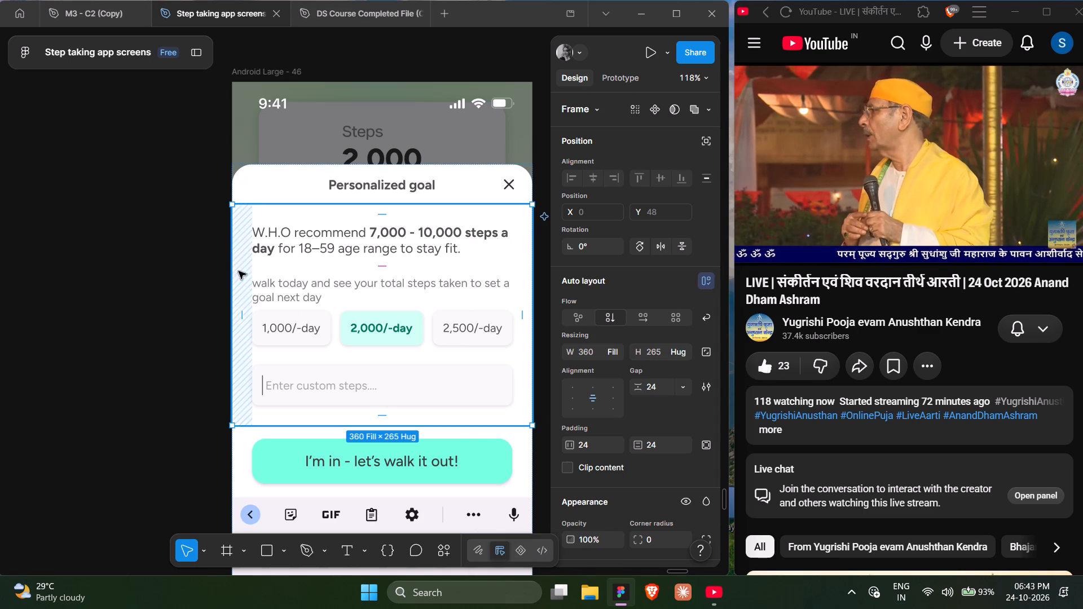
{"action": "left_click", "coordinate": [262, 289], "text": "ctrl"}
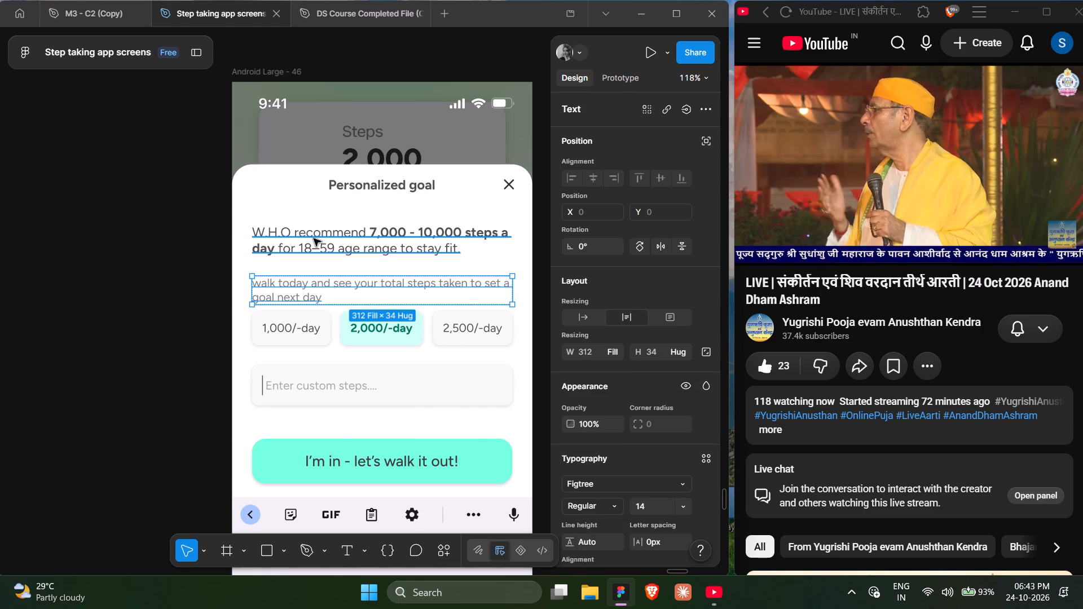
{"action": "left_click", "coordinate": [314, 239]}
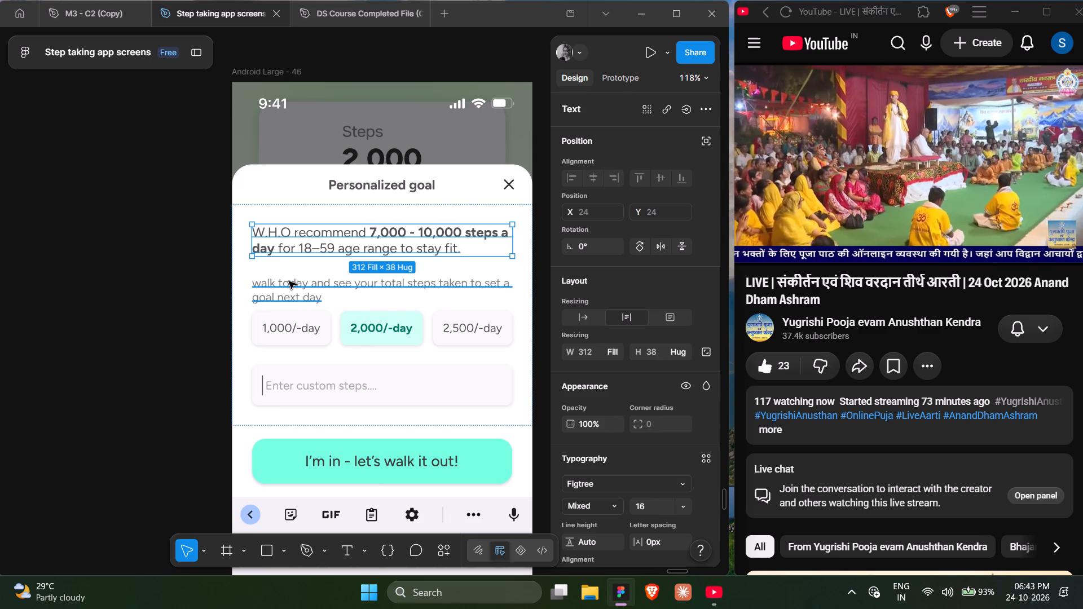
{"action": "left_click", "coordinate": [289, 281], "text": "ctrl"}
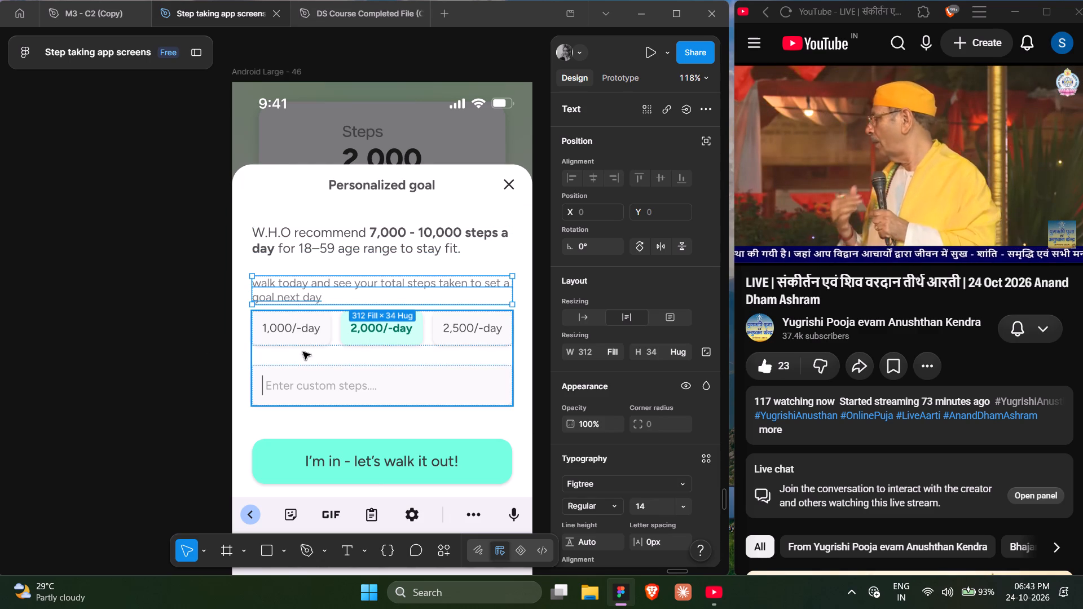
{"action": "left_click", "coordinate": [182, 356]}
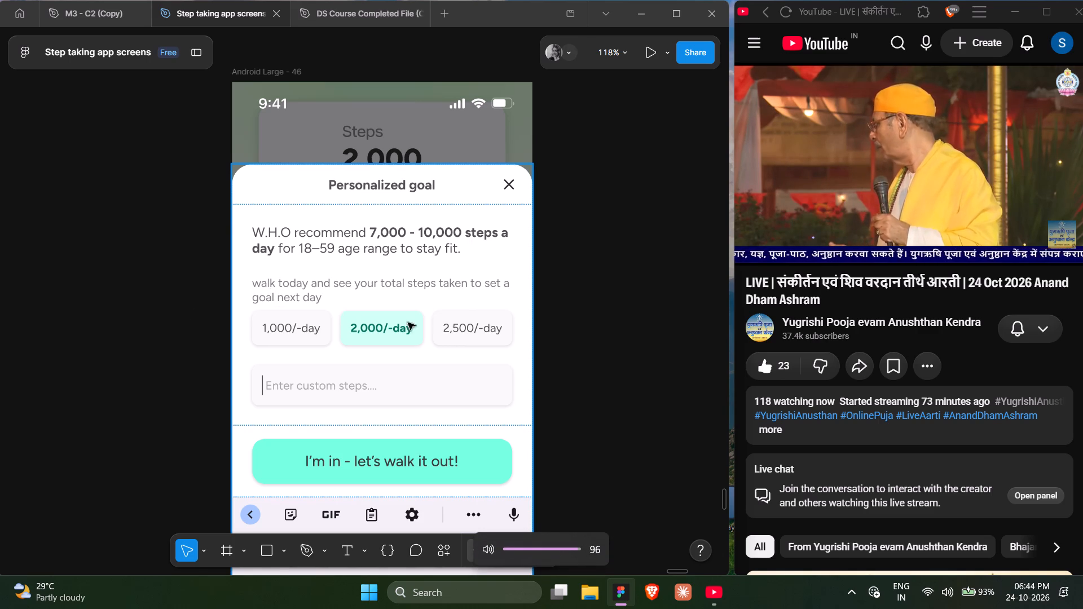
{"action": "left_click", "coordinate": [456, 286], "text": "ctrl"}
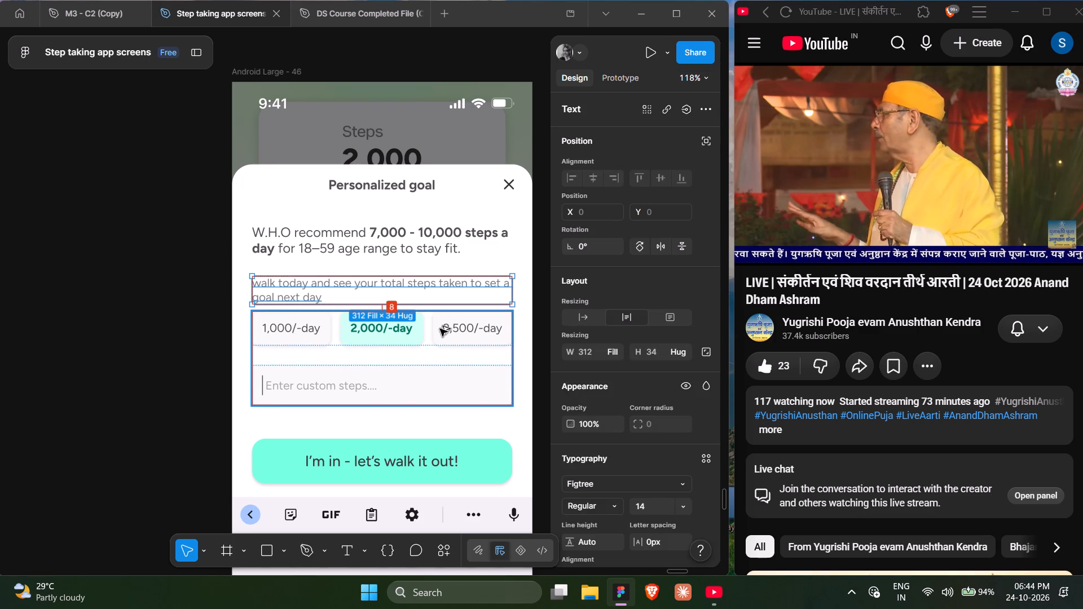
{"action": "left_click", "coordinate": [210, 348]}
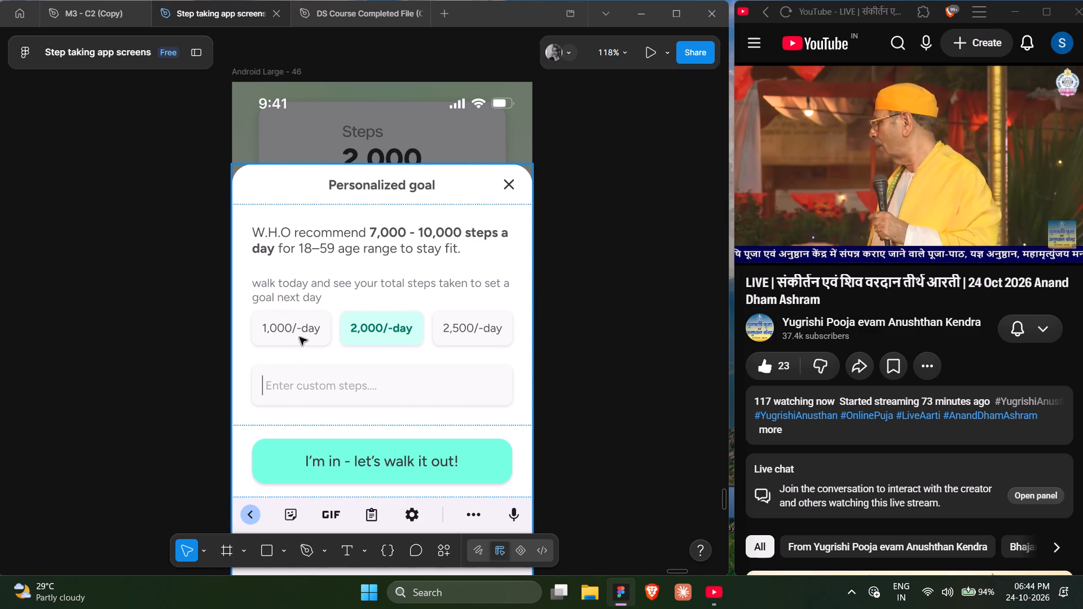
{"action": "left_click", "coordinate": [285, 400], "text": "ctrl"}
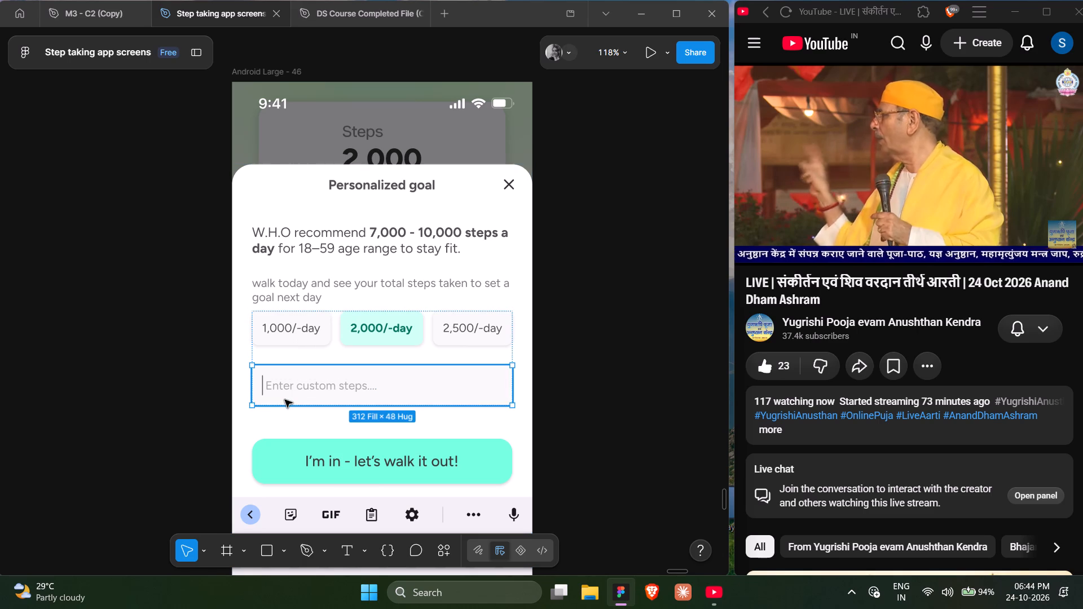
{"action": "key", "text": "shift+Return"}
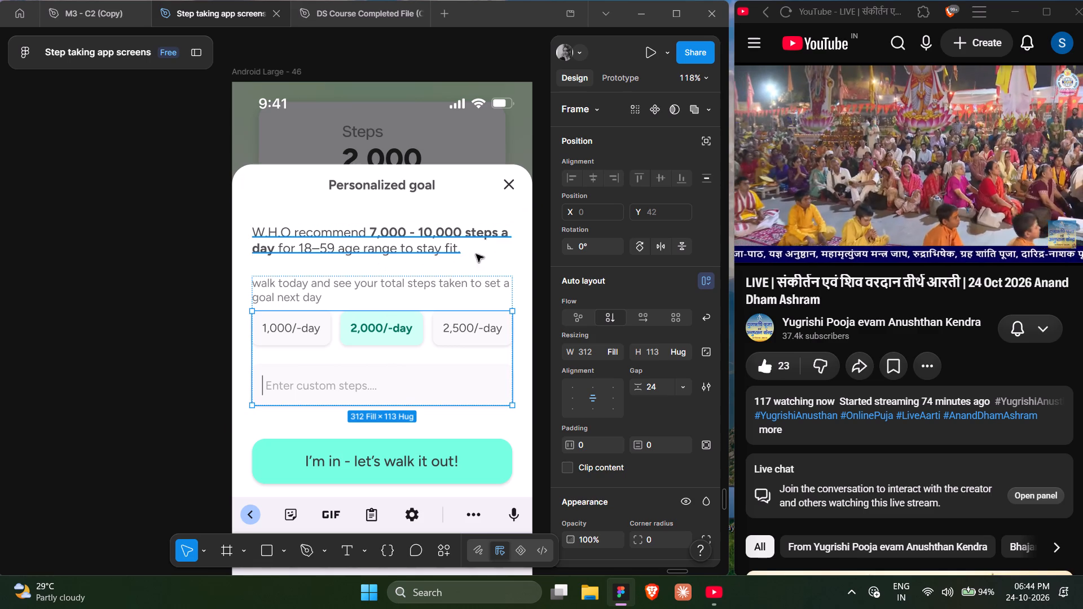
{"action": "left_click", "coordinate": [496, 258]}
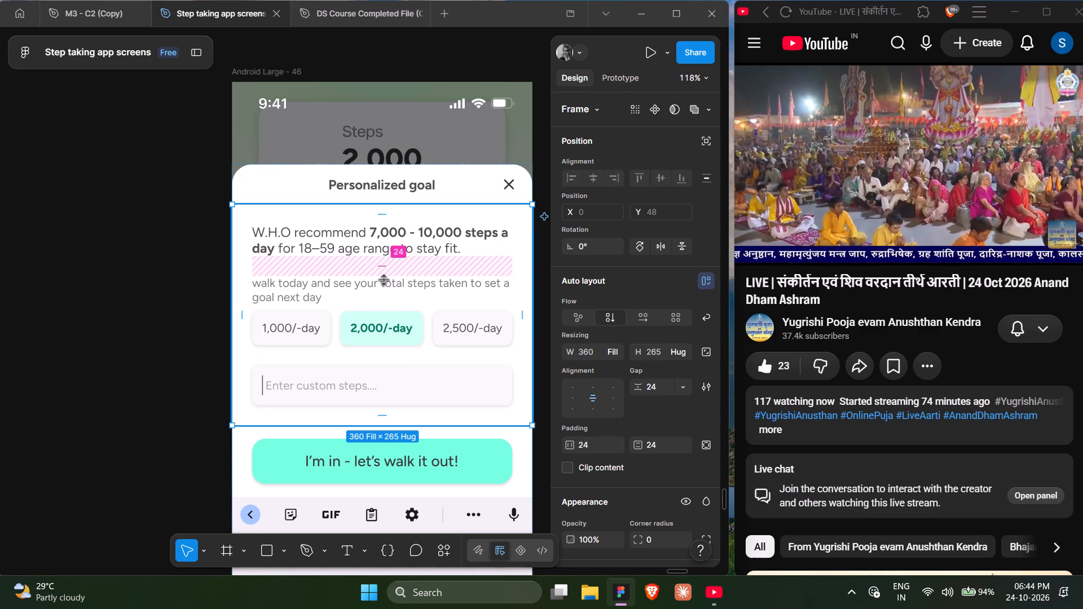
Set the auto layout gap between the "walk today" hint and the step options group to 12.
{"action": "triple_click", "coordinate": [364, 320]}
{"action": "left_click", "coordinate": [364, 320]}
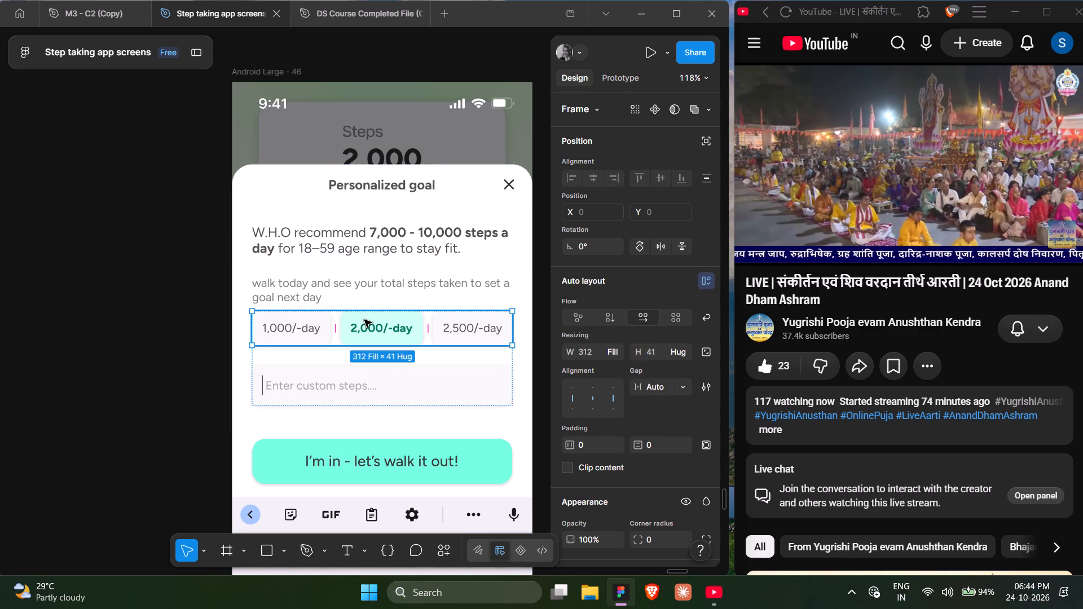
{"action": "key", "text": "shift+Return"}
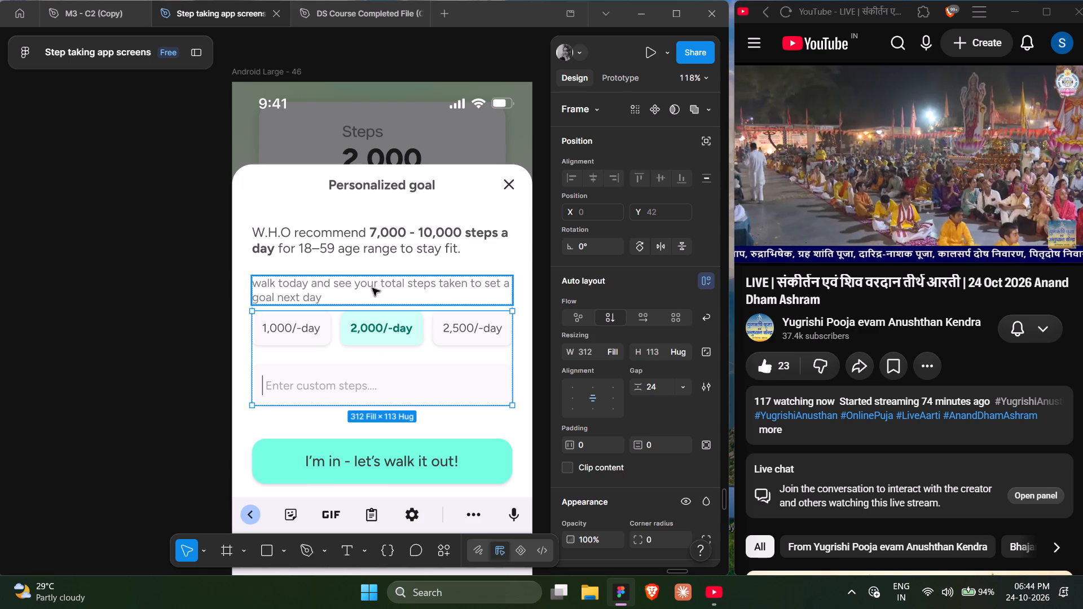
{"action": "key", "text": "shift+Return"}
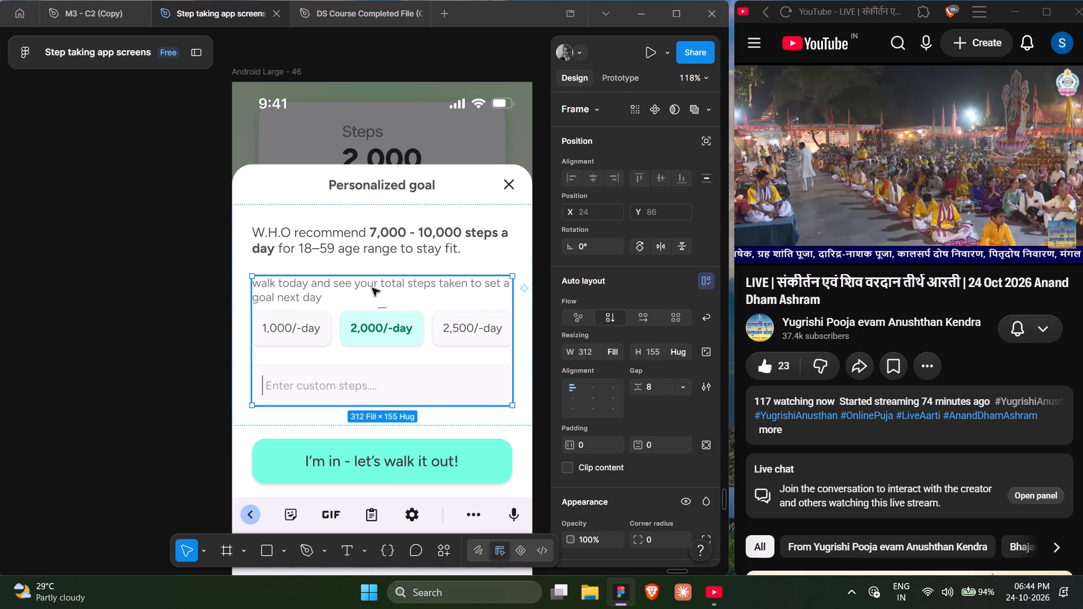
{"action": "left_click", "coordinate": [650, 391]}
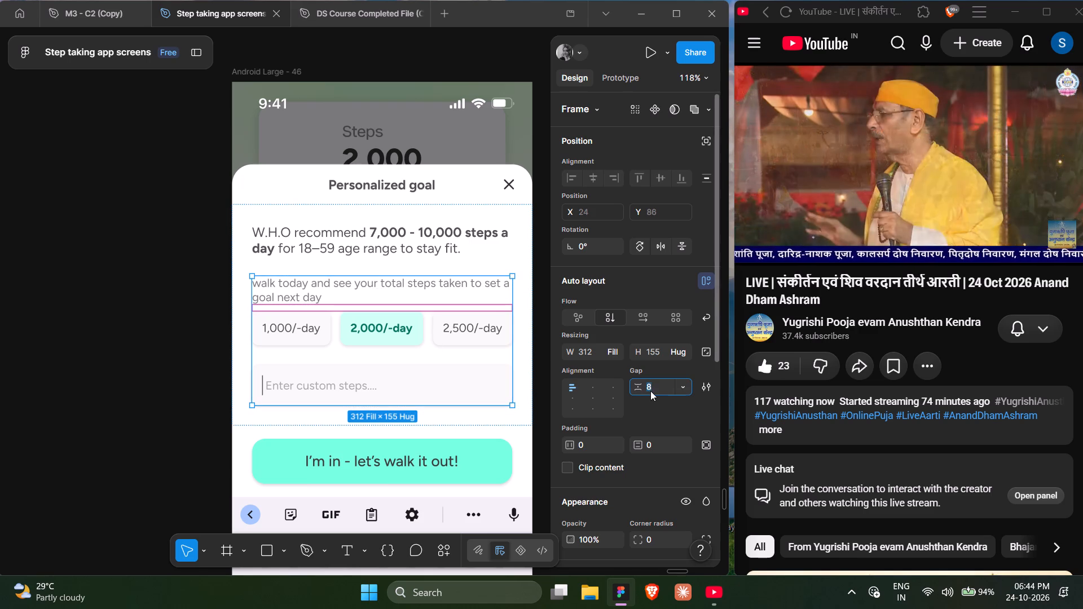
{"action": "key", "text": "Up"}
{"action": "key", "text": "Up"}
{"action": "key", "text": "Up"}
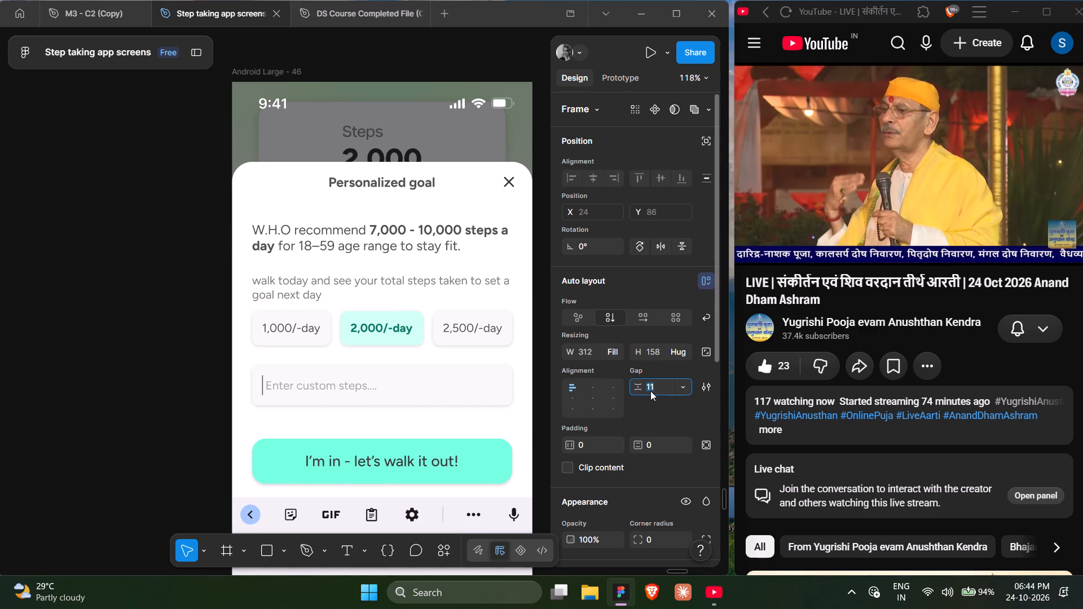
{"action": "key", "text": "Up"}
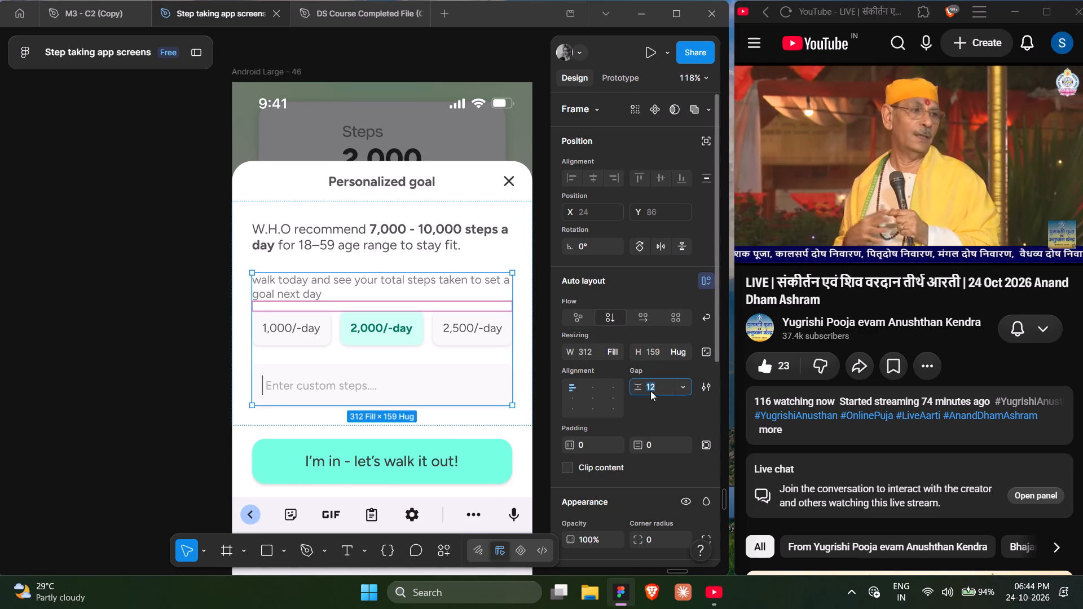
{"action": "left_click", "coordinate": [139, 299]}
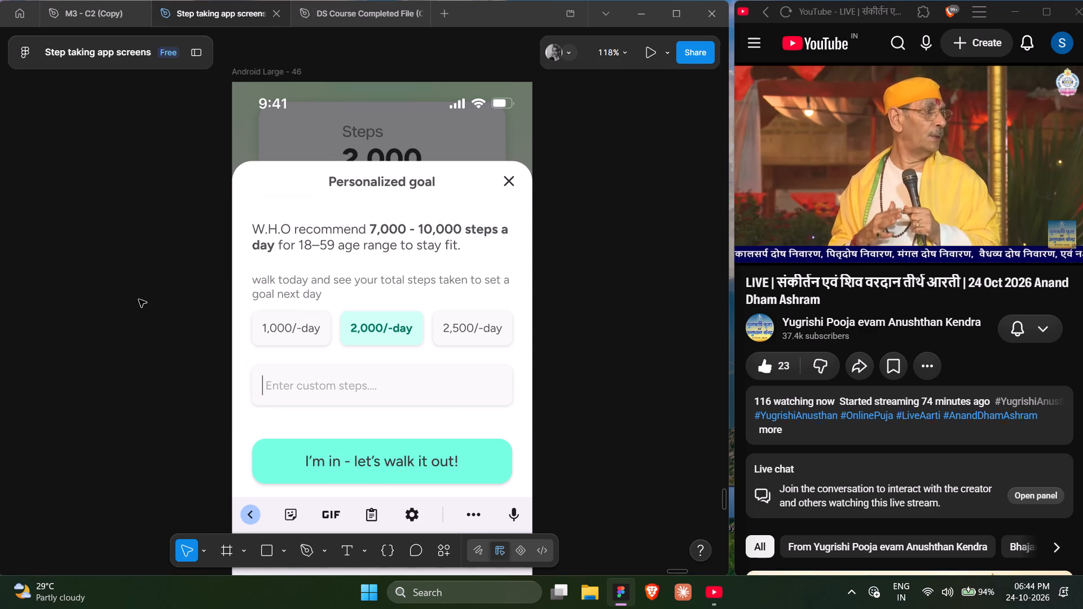
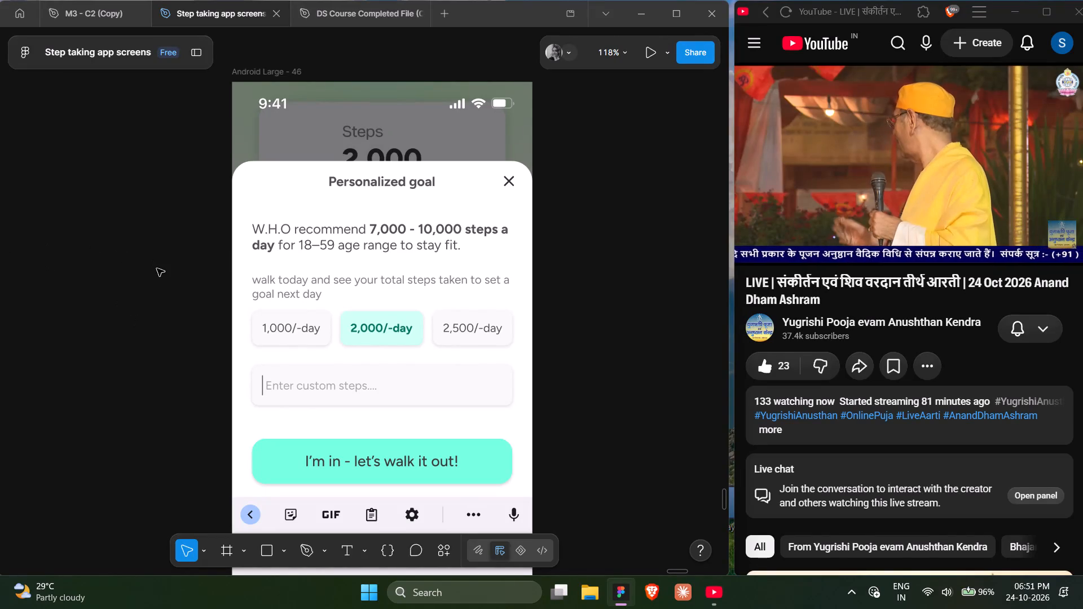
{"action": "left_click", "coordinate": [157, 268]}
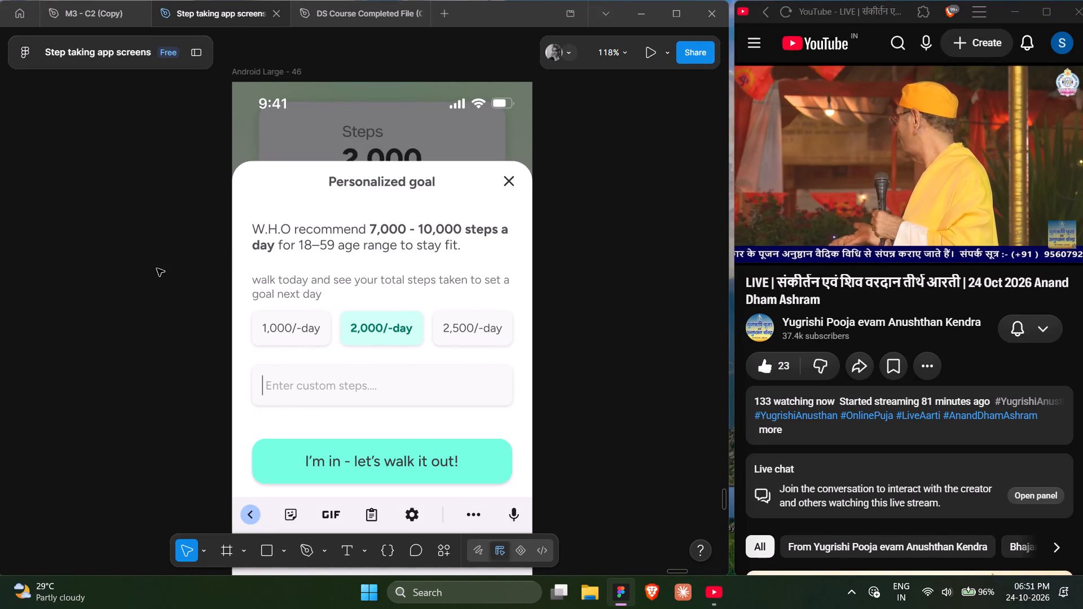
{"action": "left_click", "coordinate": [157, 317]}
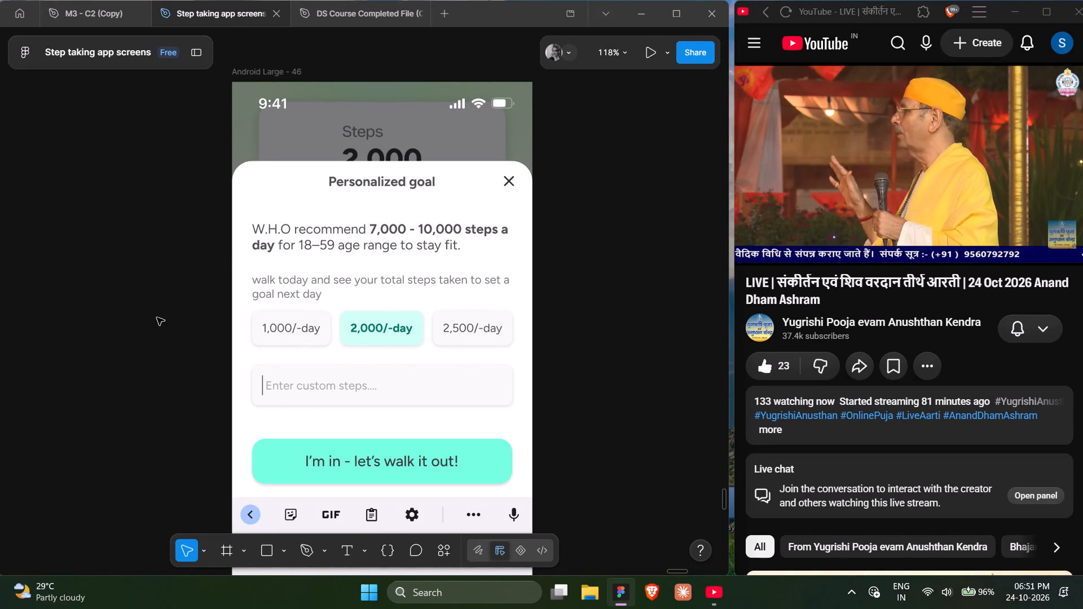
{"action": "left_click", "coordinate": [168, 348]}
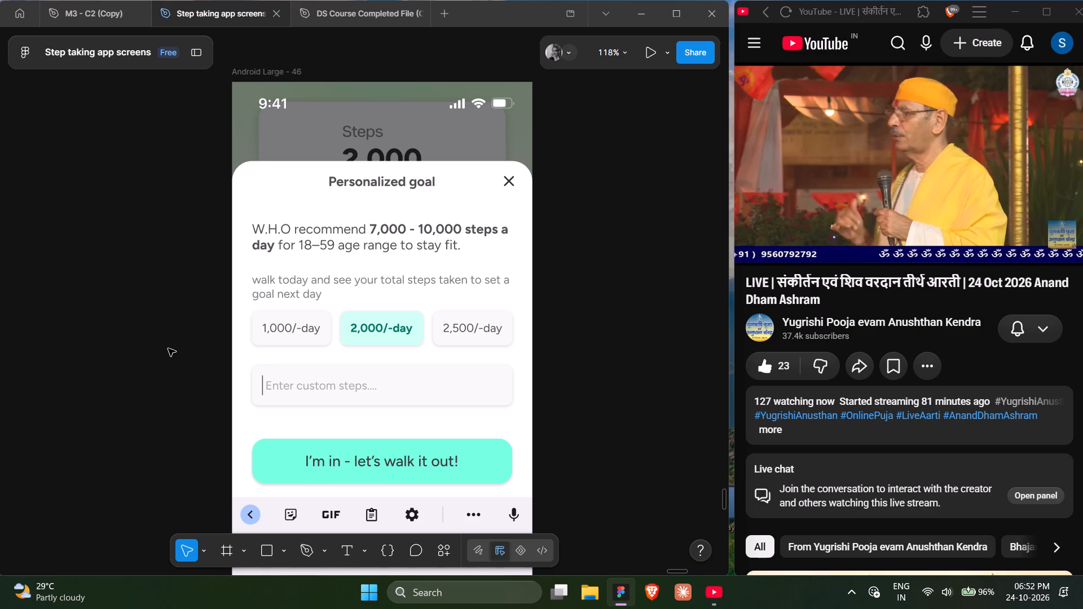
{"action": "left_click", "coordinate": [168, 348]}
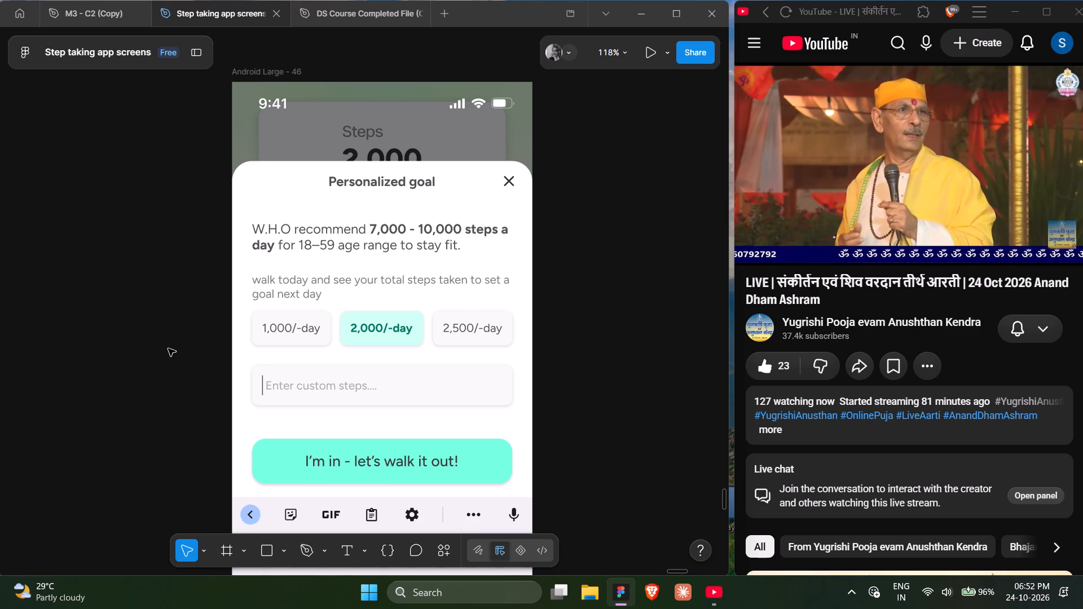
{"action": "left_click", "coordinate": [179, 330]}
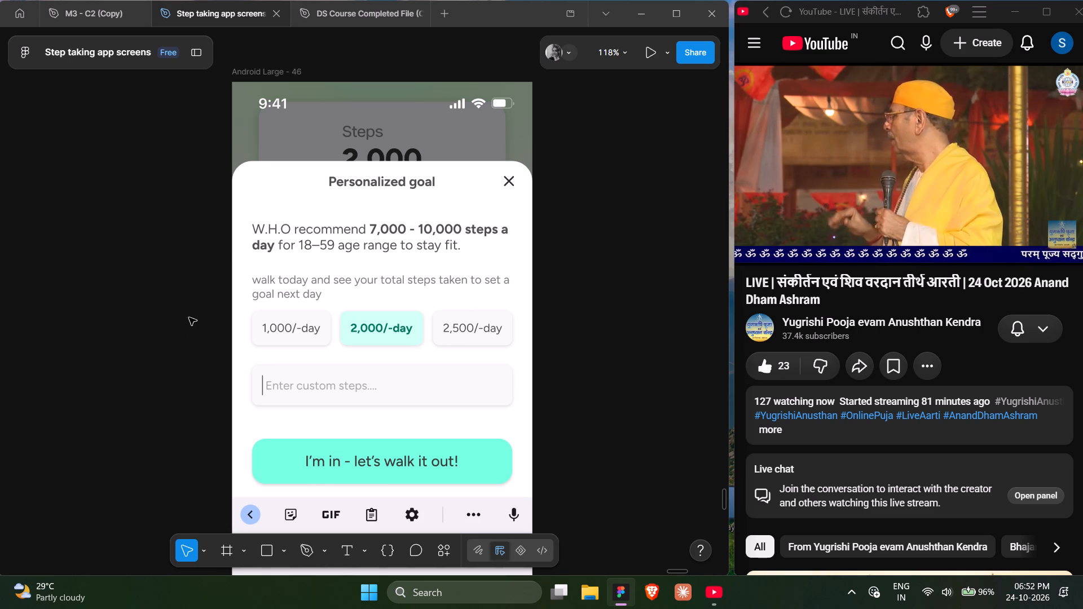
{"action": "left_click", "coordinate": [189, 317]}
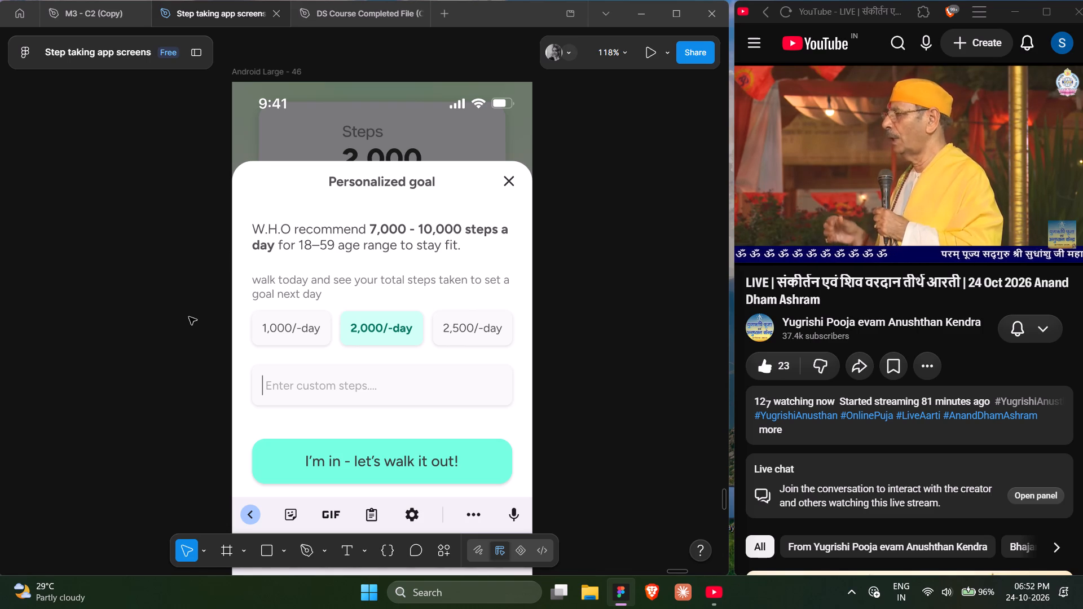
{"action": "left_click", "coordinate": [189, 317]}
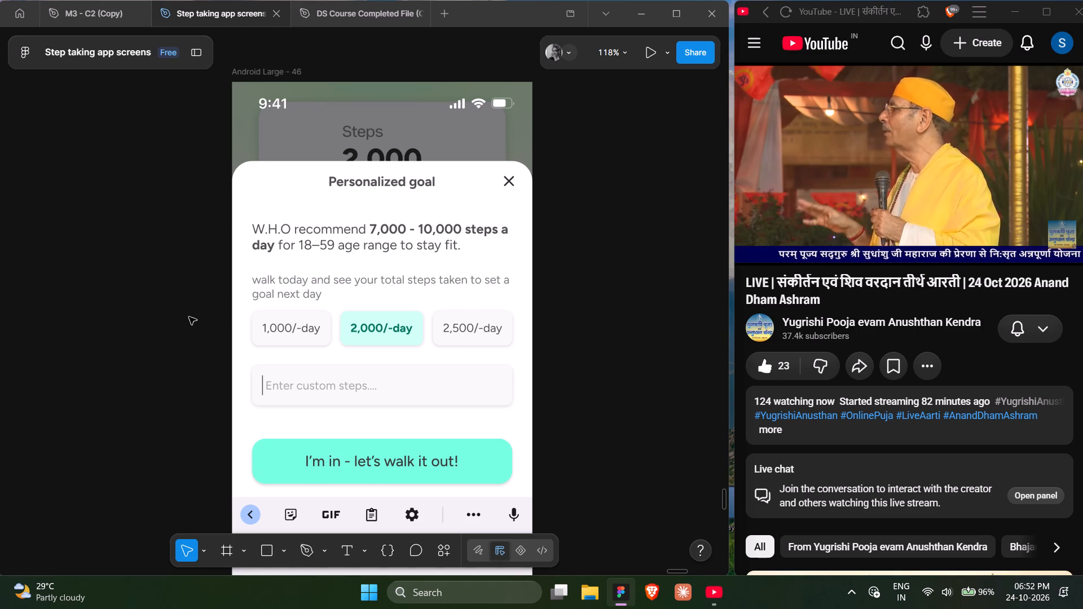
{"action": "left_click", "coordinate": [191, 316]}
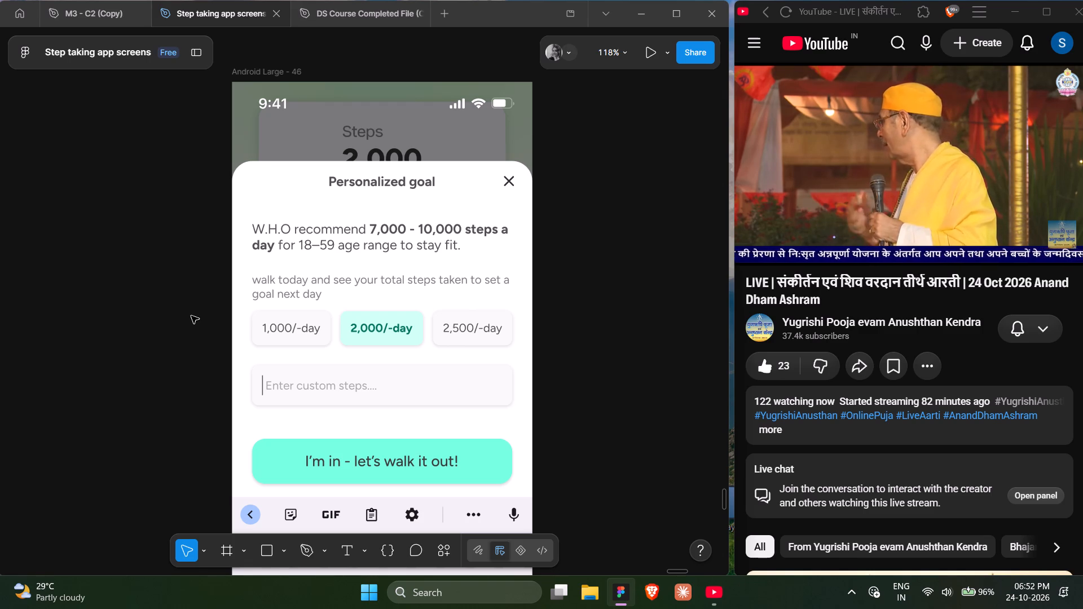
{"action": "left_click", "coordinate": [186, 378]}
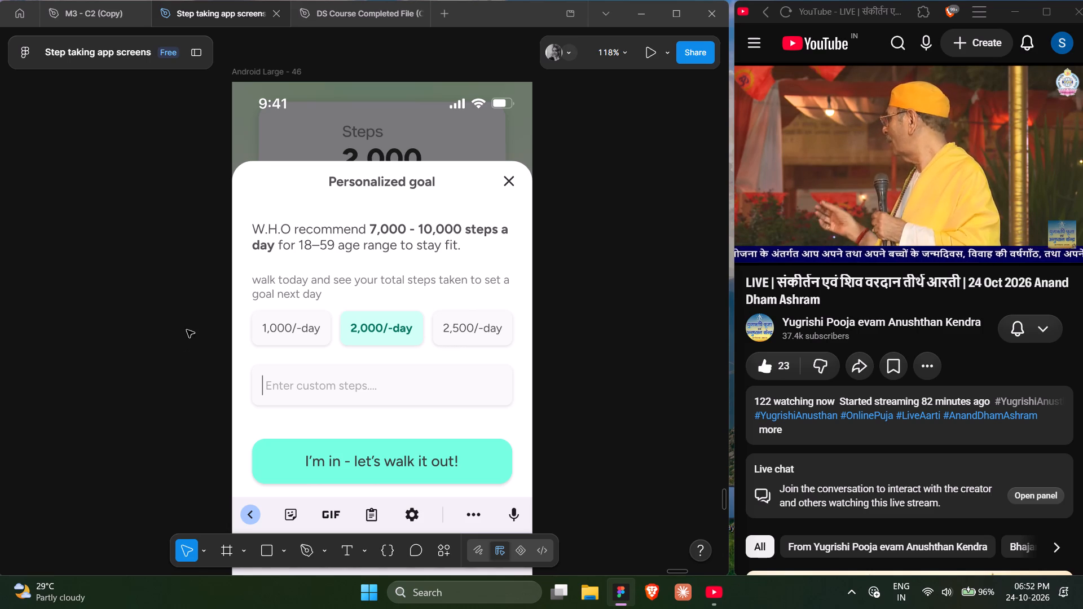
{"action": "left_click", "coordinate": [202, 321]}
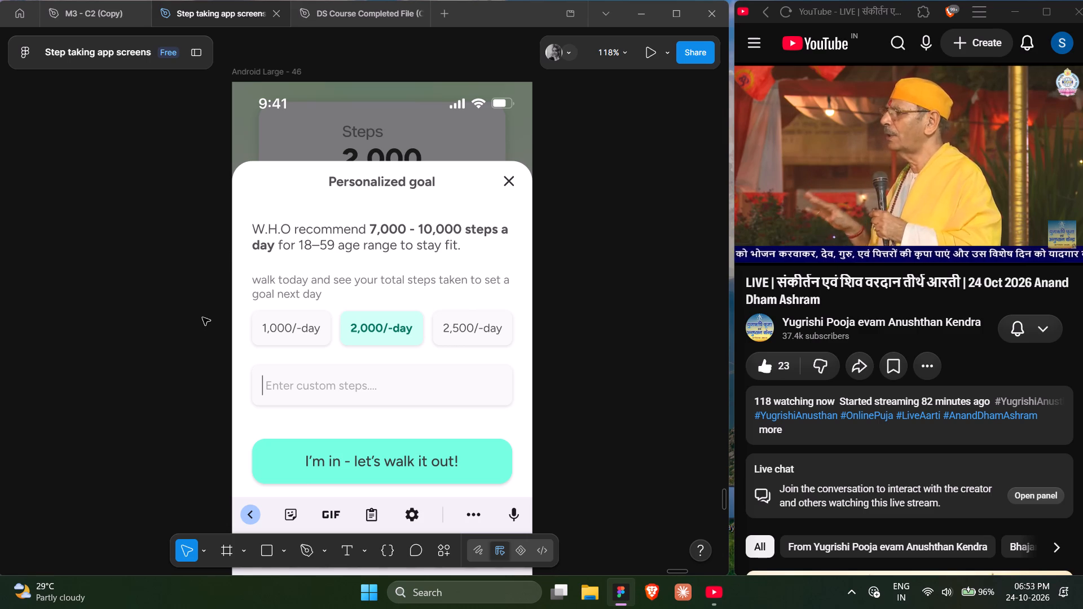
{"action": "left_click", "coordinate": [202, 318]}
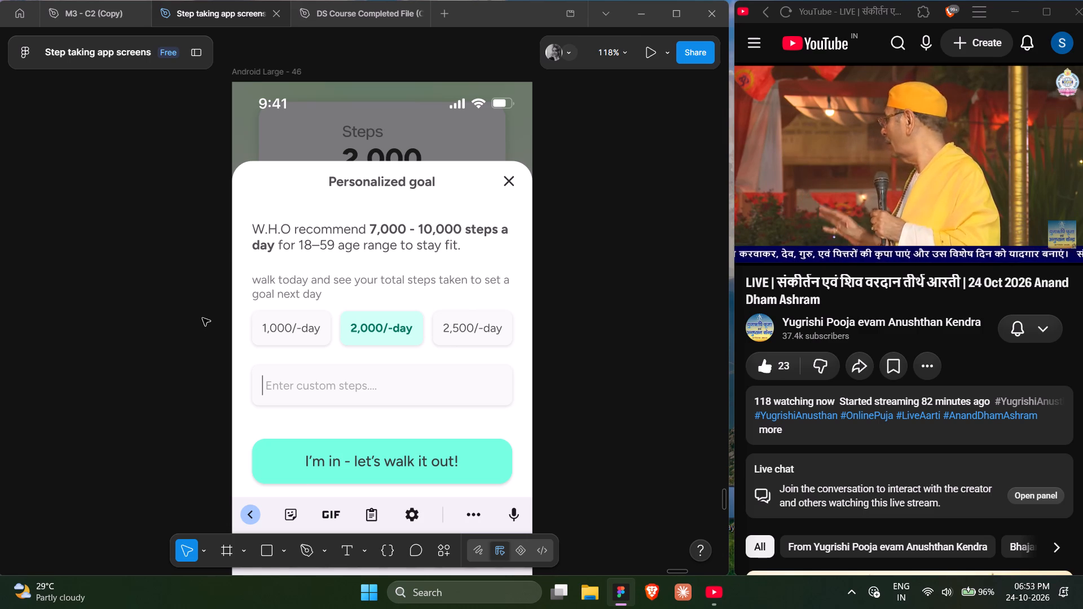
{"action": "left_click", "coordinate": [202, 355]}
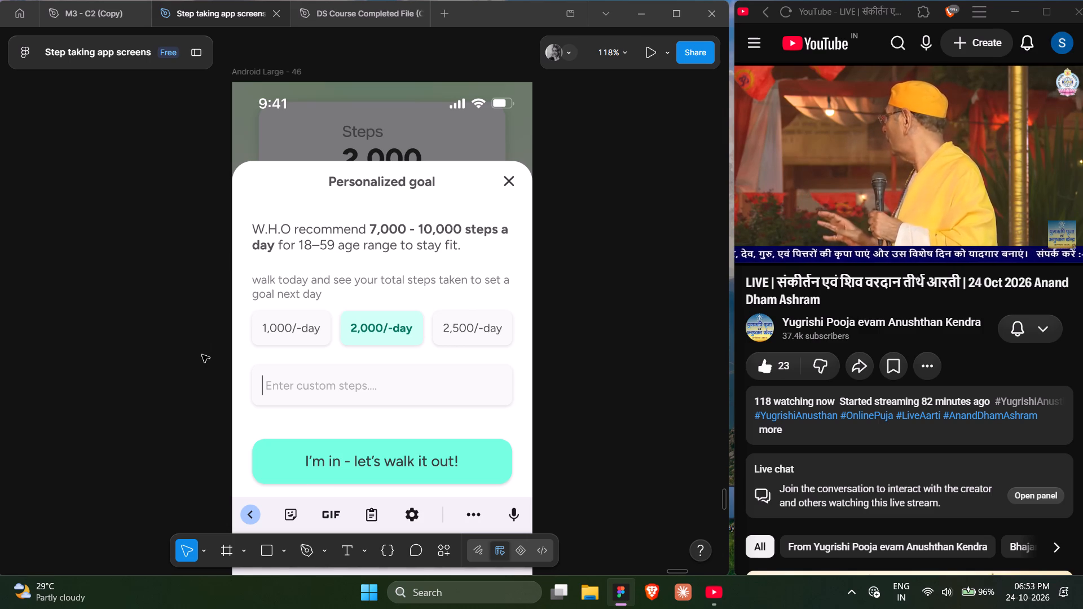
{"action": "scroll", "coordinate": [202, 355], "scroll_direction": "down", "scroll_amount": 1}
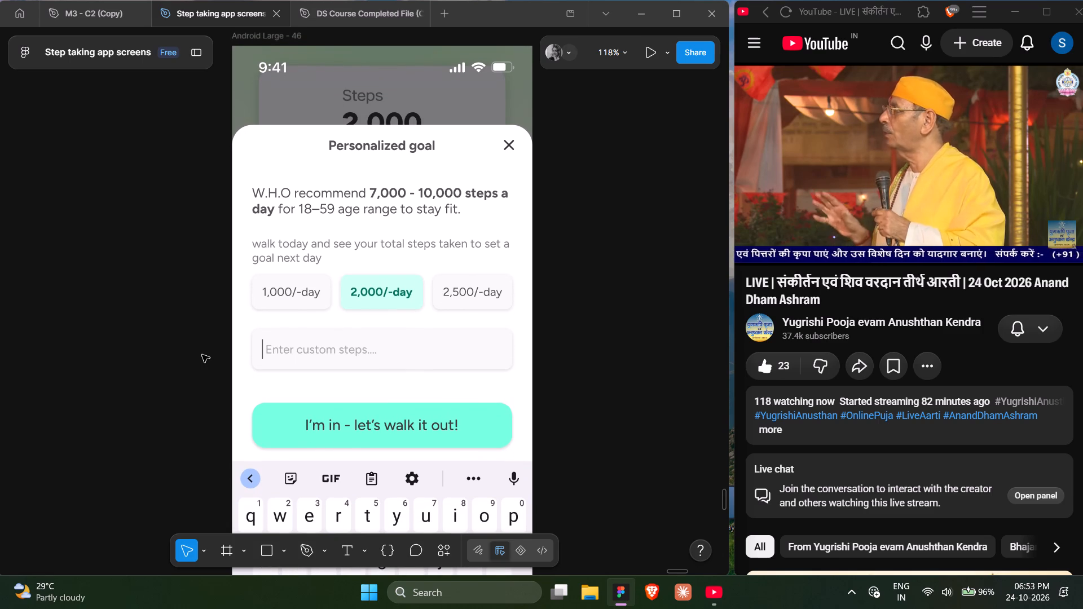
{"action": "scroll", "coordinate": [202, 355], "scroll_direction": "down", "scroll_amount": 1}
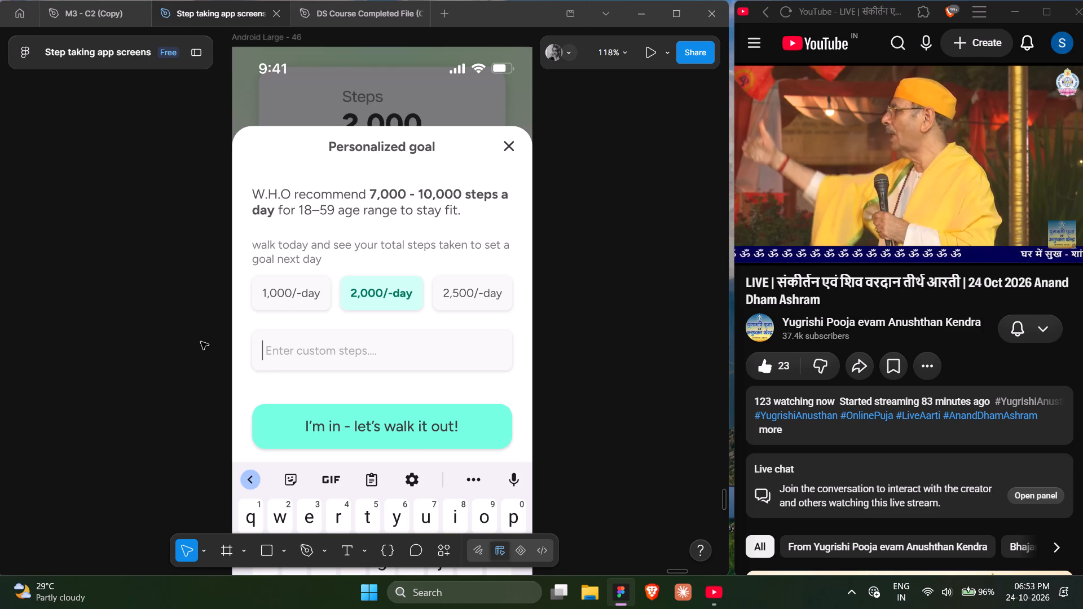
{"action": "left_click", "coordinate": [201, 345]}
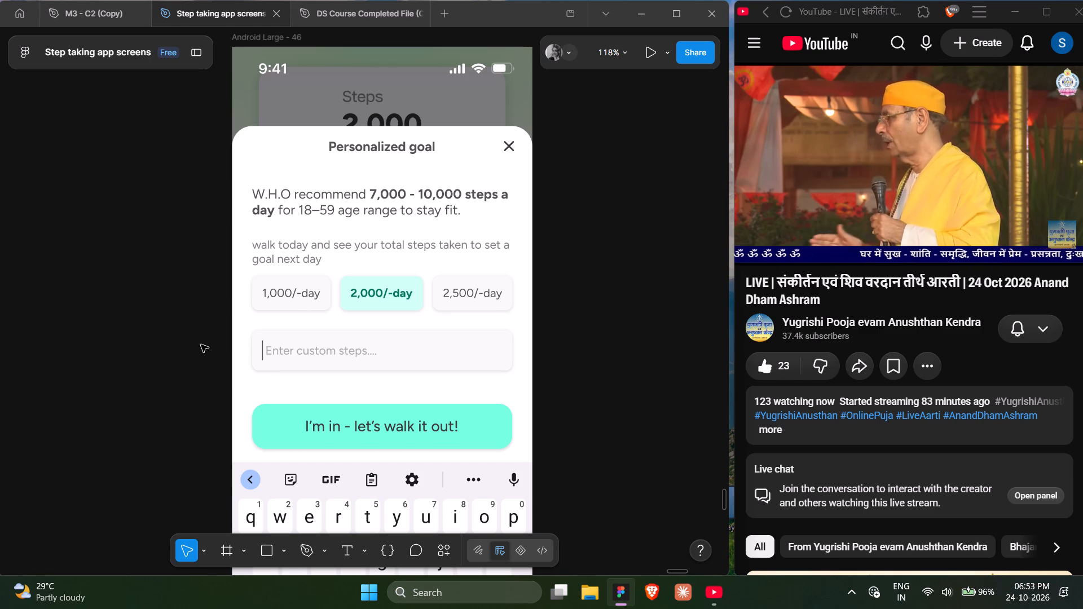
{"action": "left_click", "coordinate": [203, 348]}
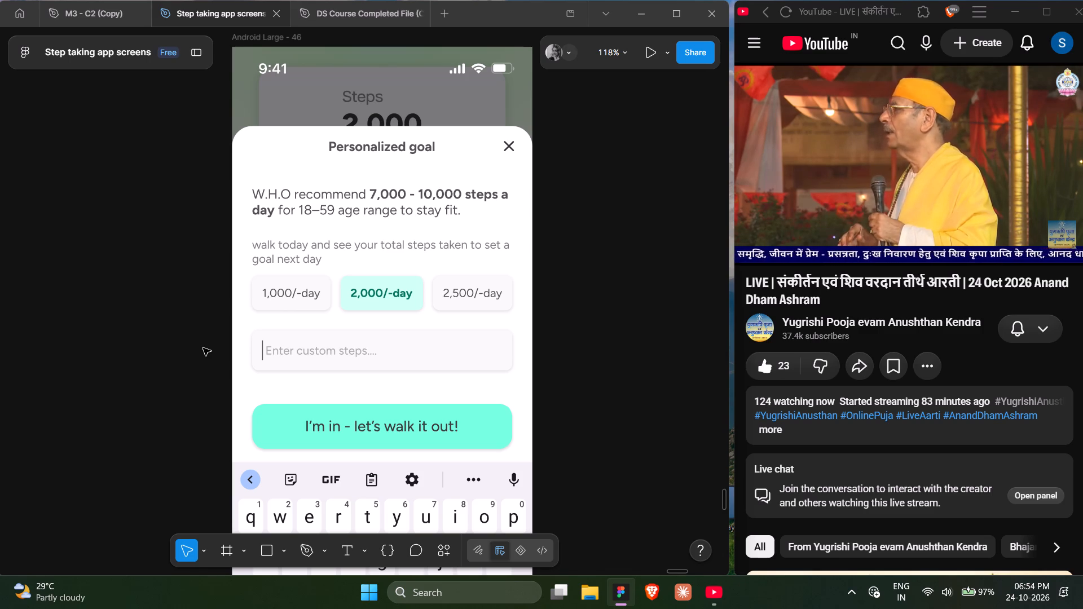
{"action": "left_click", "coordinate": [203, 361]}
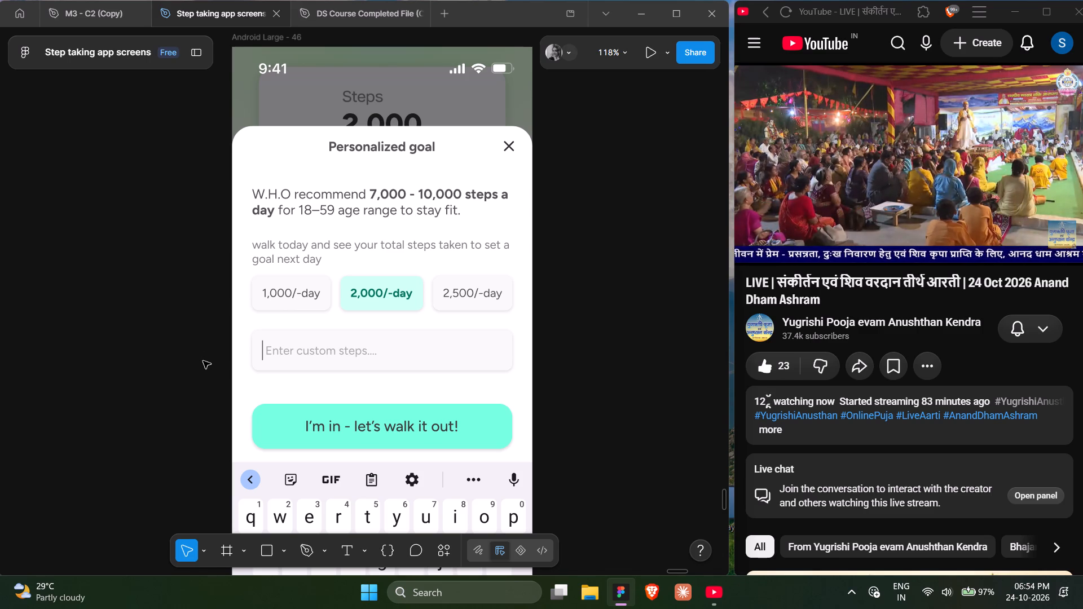
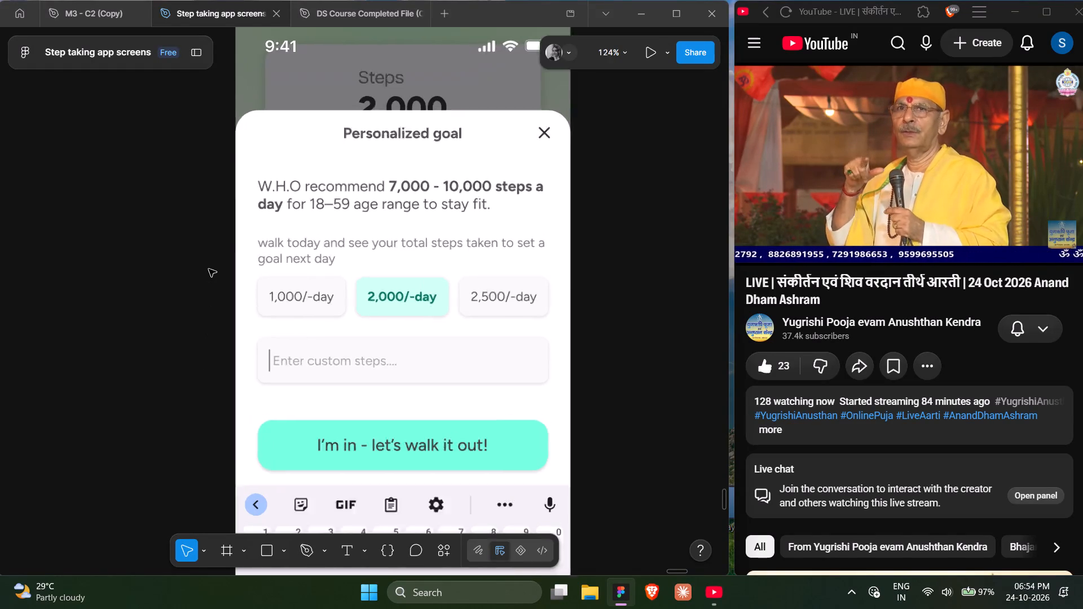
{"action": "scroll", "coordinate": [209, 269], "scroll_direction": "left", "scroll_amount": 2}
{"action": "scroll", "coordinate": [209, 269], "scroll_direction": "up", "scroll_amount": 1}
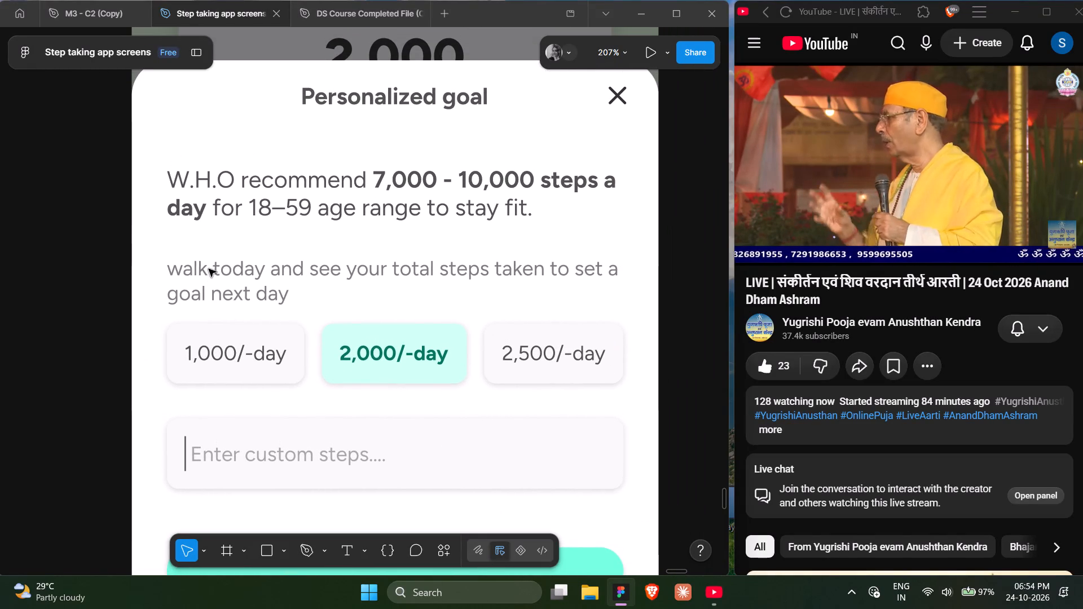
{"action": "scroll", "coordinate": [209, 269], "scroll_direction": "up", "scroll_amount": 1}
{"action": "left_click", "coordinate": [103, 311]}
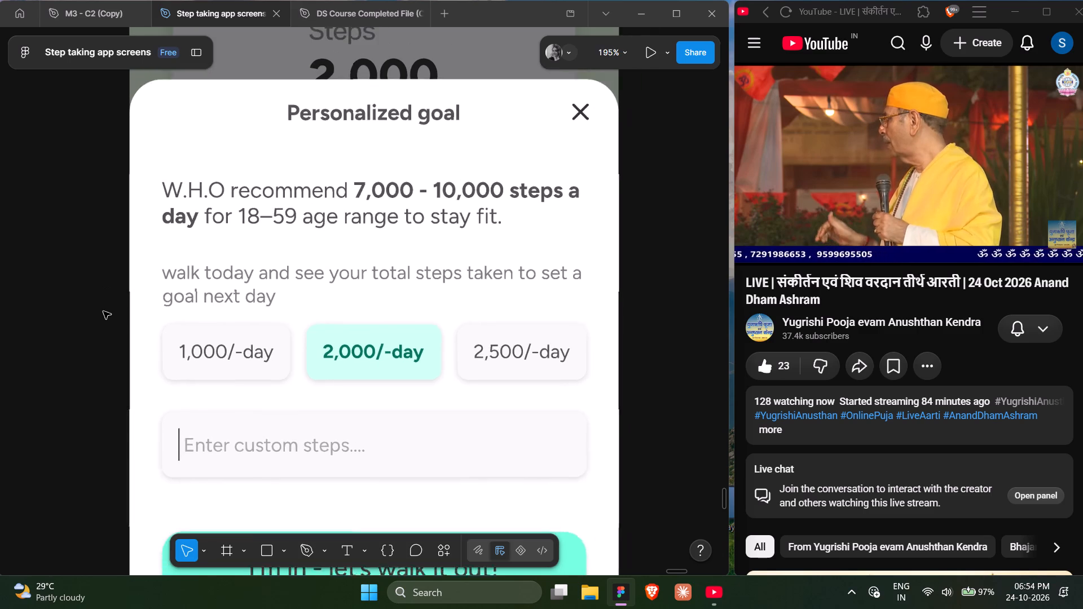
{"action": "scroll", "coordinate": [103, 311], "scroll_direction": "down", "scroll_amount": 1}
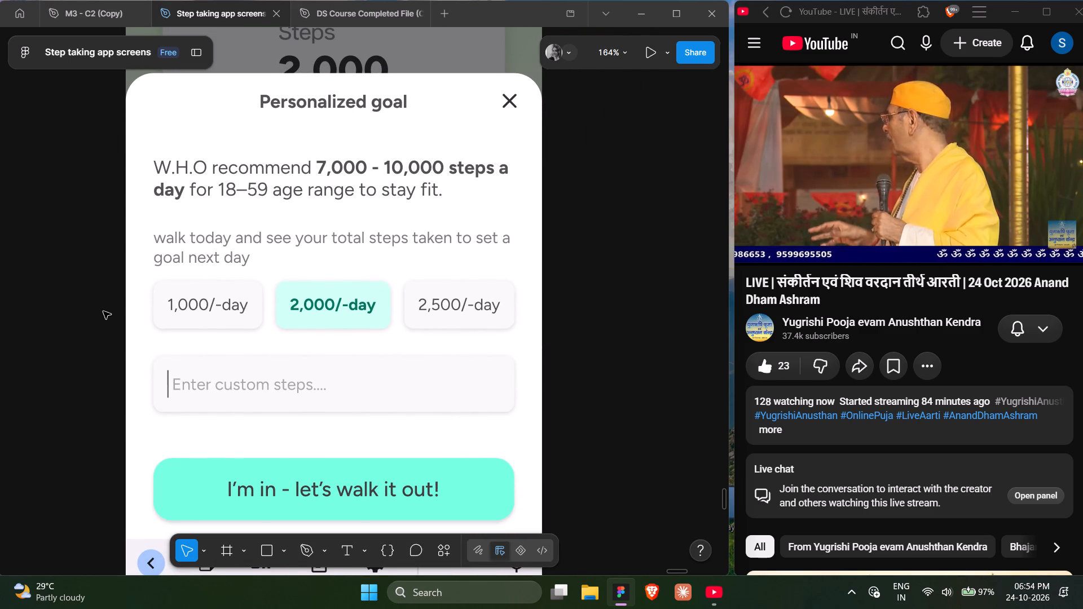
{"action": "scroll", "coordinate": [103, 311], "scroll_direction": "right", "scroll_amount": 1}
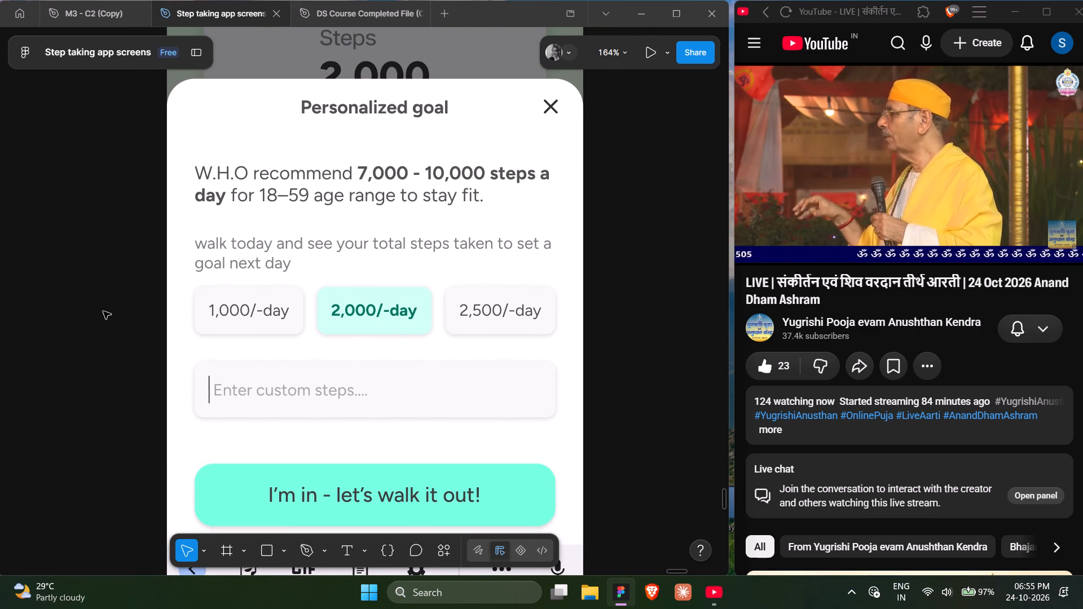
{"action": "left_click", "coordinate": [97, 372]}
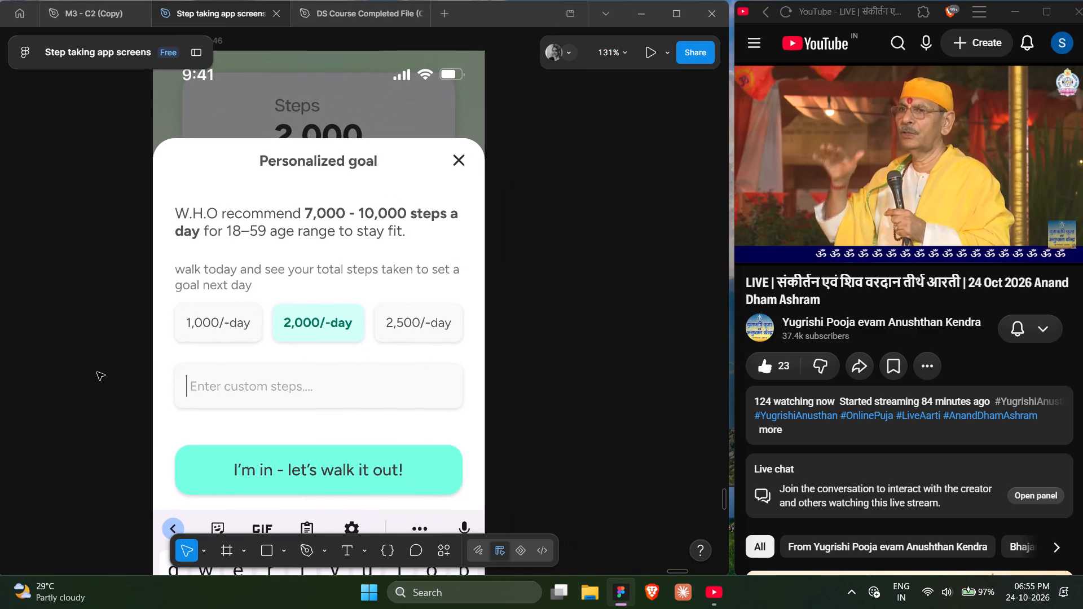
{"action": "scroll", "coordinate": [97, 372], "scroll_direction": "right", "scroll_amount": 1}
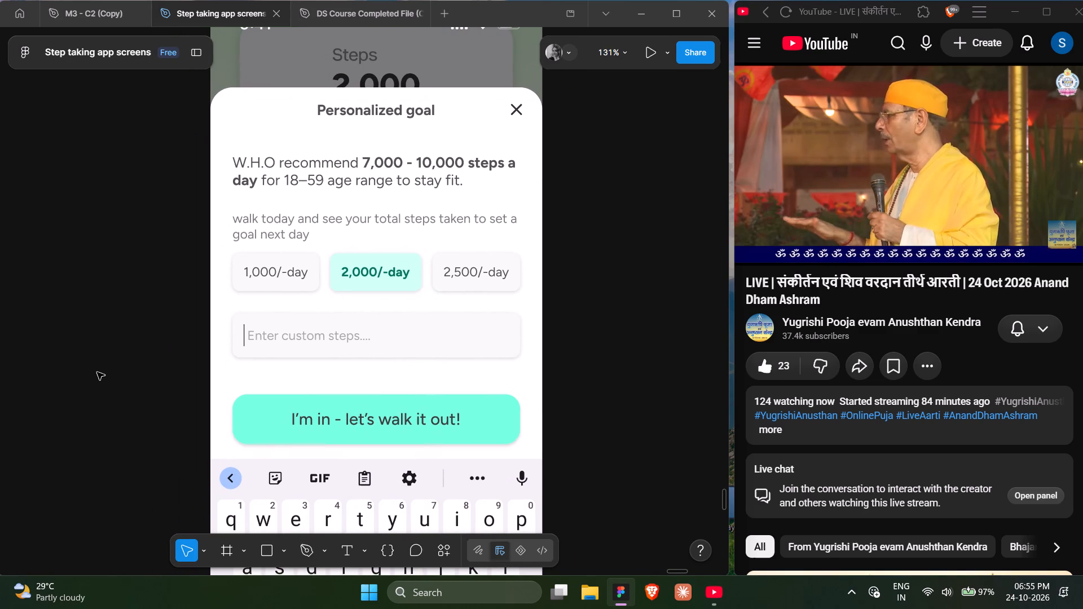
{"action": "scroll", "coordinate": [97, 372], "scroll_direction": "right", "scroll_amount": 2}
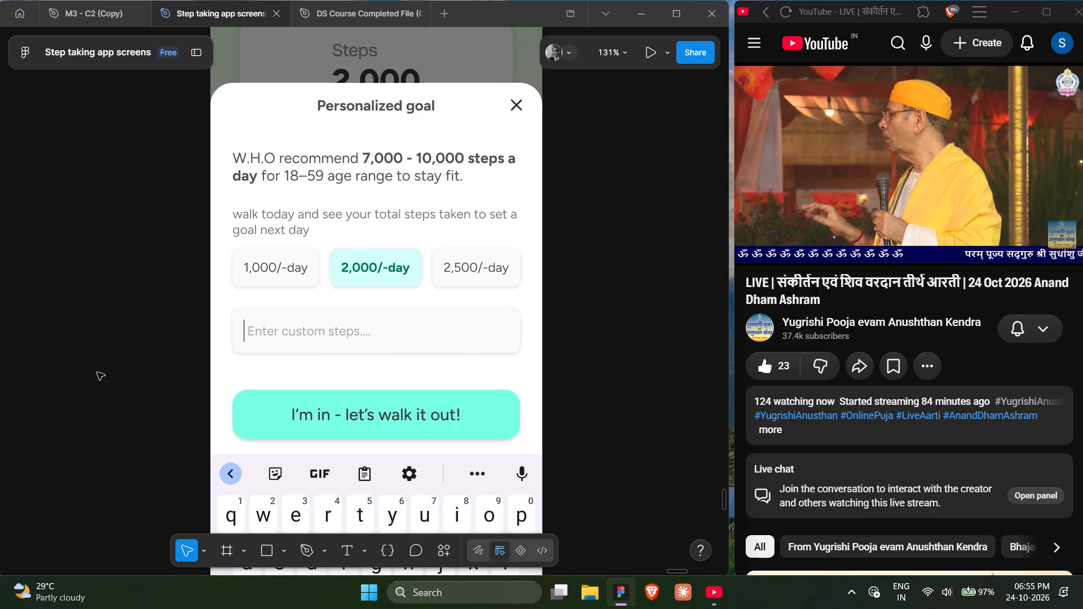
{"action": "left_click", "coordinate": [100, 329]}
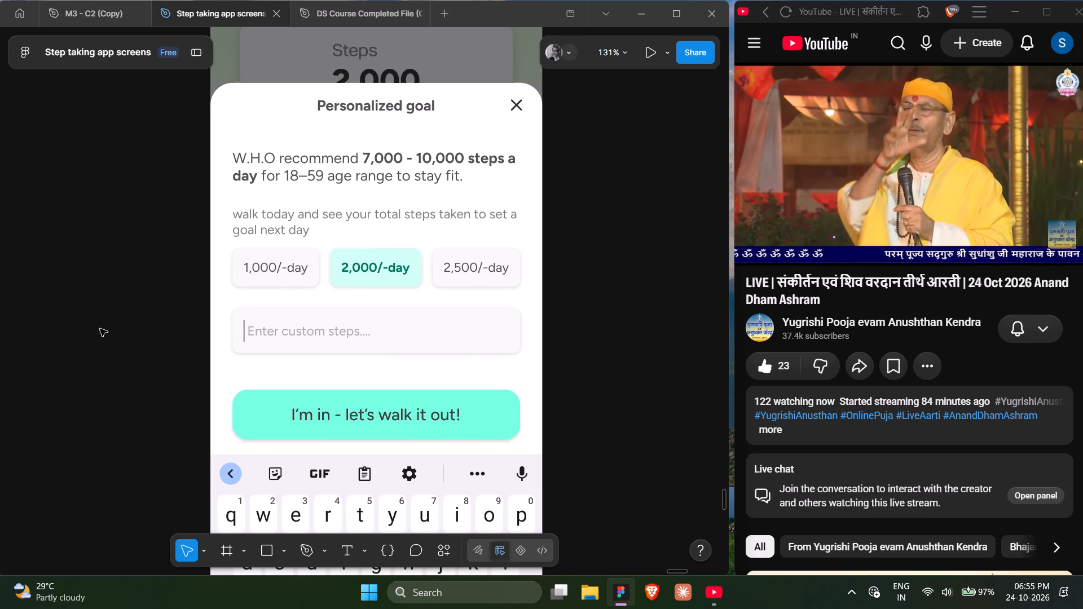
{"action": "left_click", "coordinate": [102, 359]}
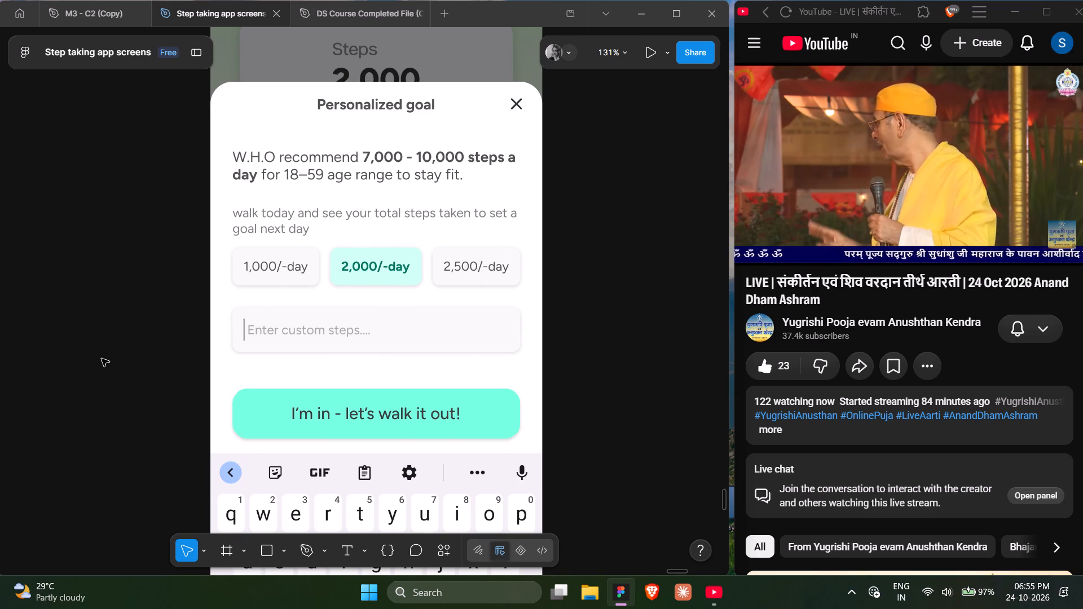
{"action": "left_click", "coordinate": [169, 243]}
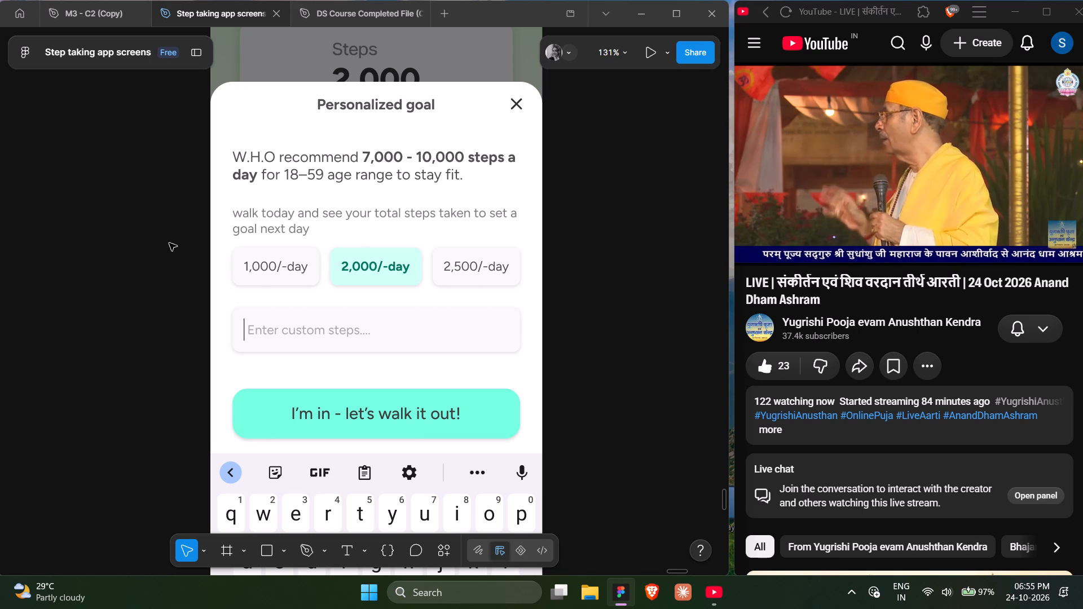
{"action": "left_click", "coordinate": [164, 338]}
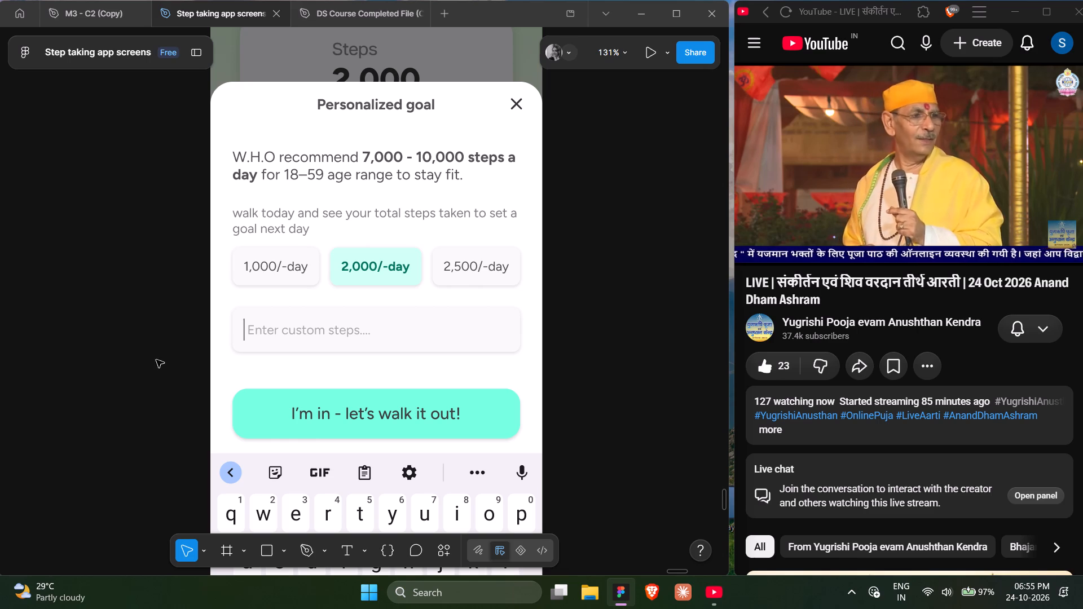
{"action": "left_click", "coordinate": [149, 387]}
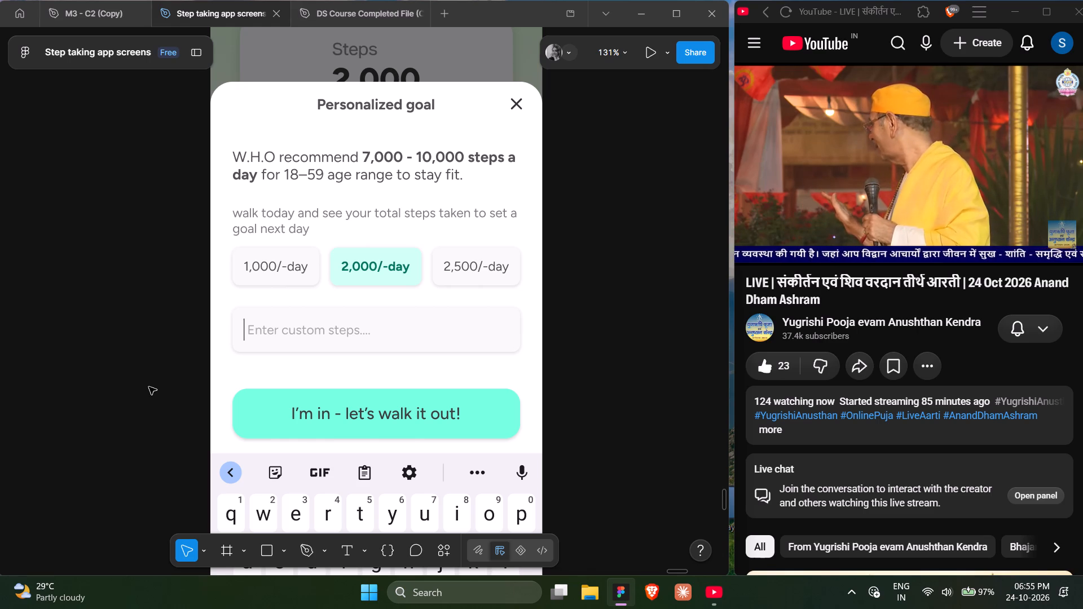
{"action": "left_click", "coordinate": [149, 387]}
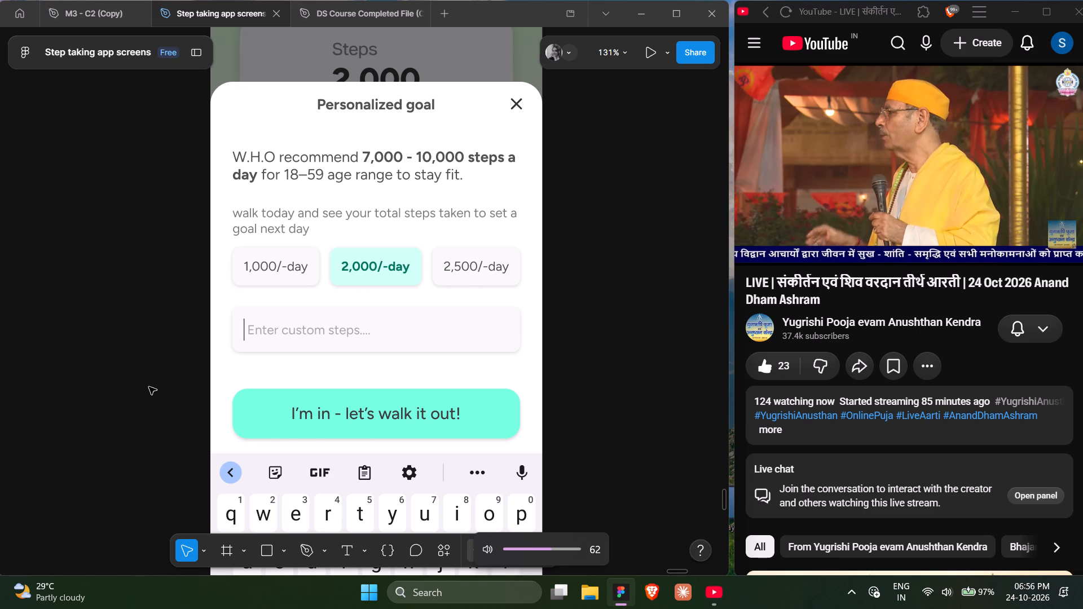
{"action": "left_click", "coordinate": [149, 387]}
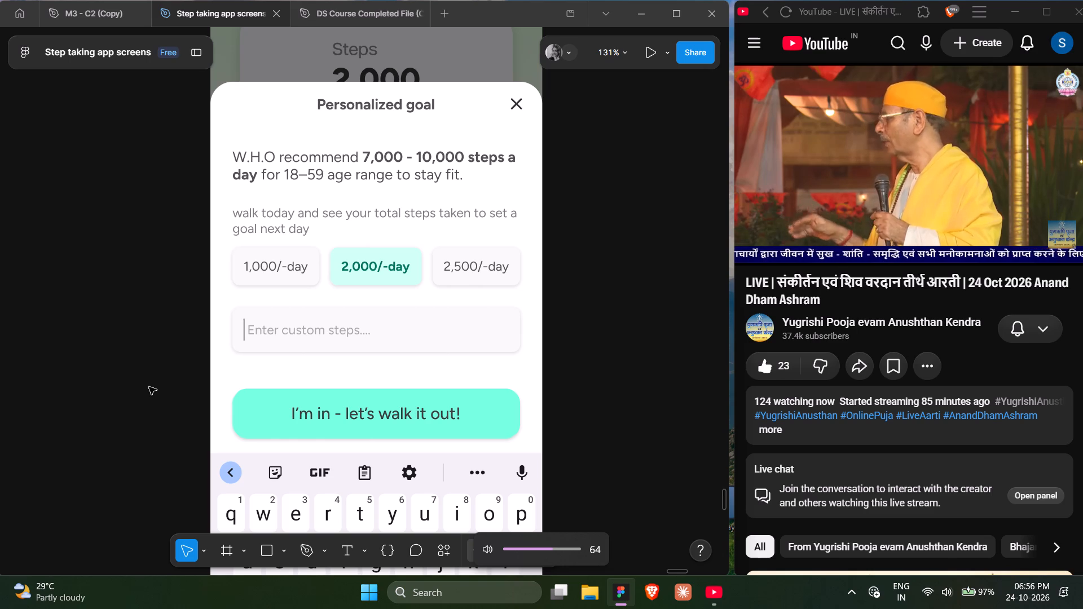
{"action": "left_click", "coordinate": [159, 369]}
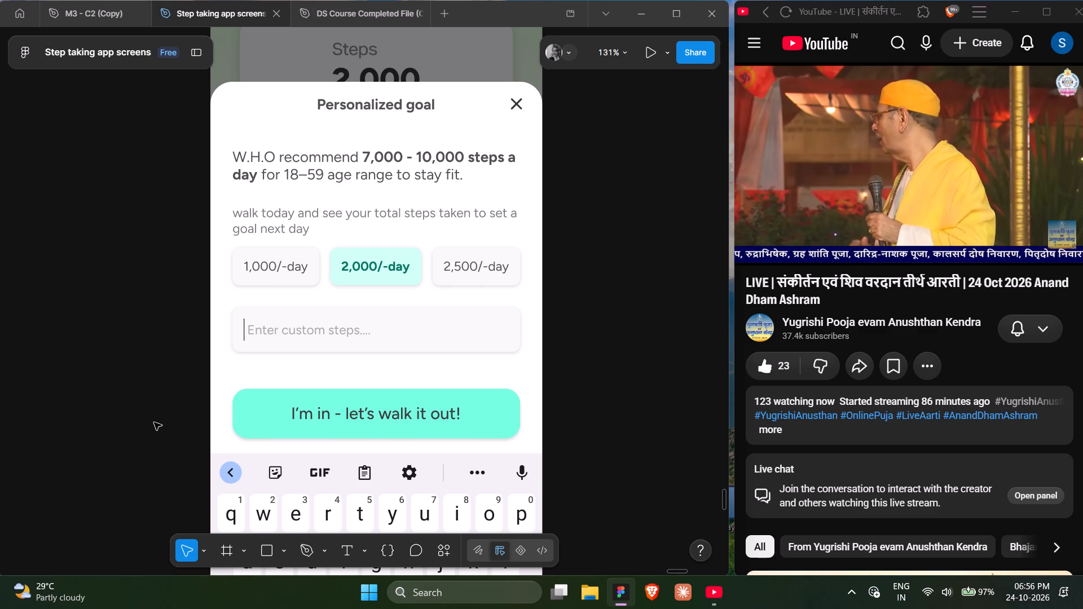
Inspect the text styles of the goal sheet's 1,000/-day option, helper text, W.H.O. recommendation, custom steps placeholder, button label and title.
{"action": "left_click", "coordinate": [272, 267], "text": "ctrl"}
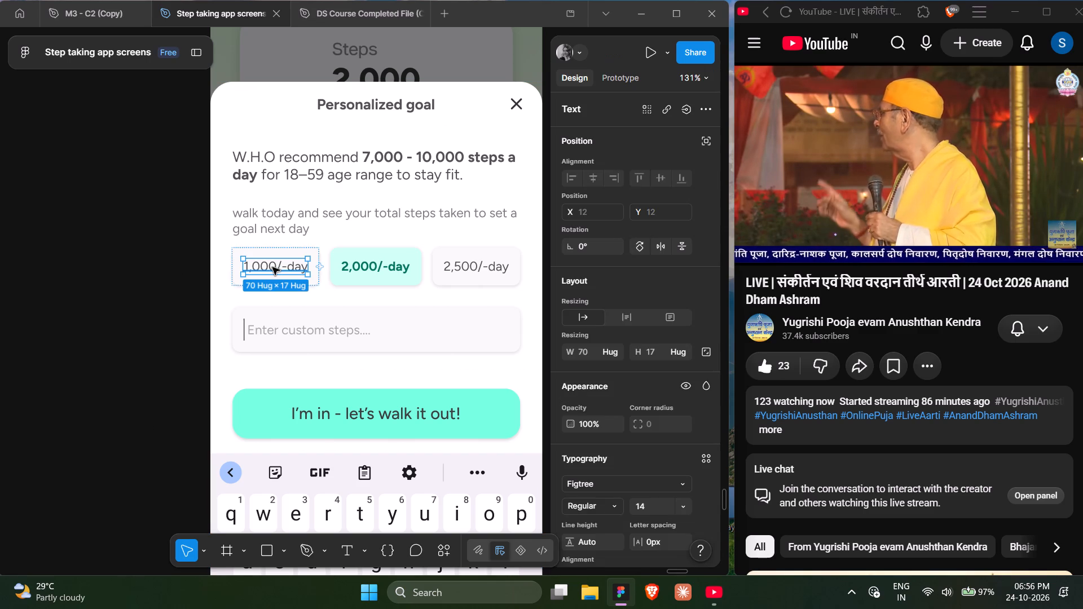
{"action": "left_click", "coordinate": [342, 215], "text": "ctrl"}
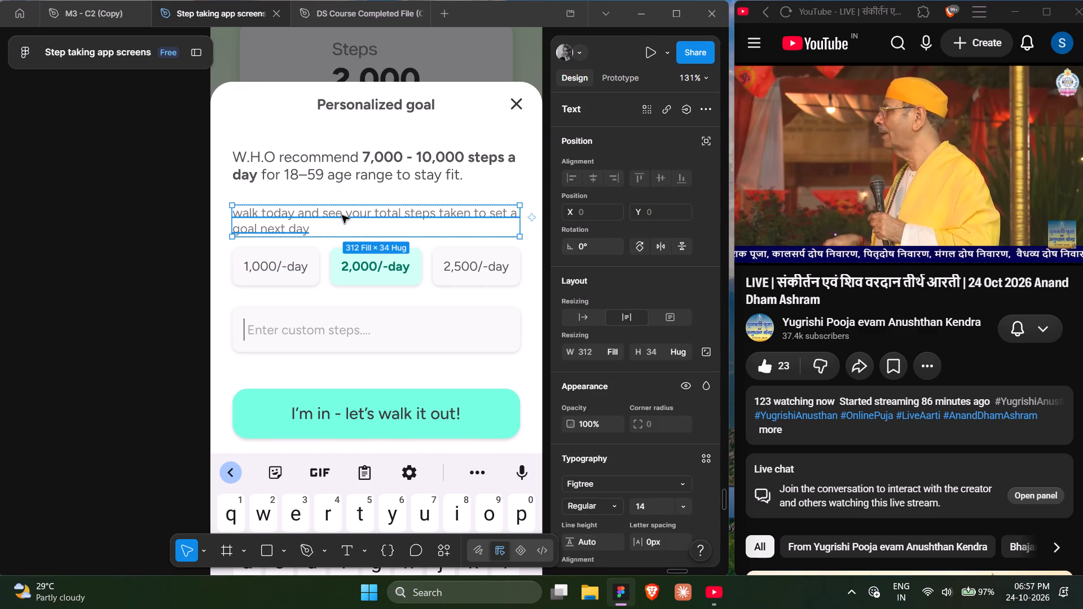
{"action": "left_click", "coordinate": [339, 167]}
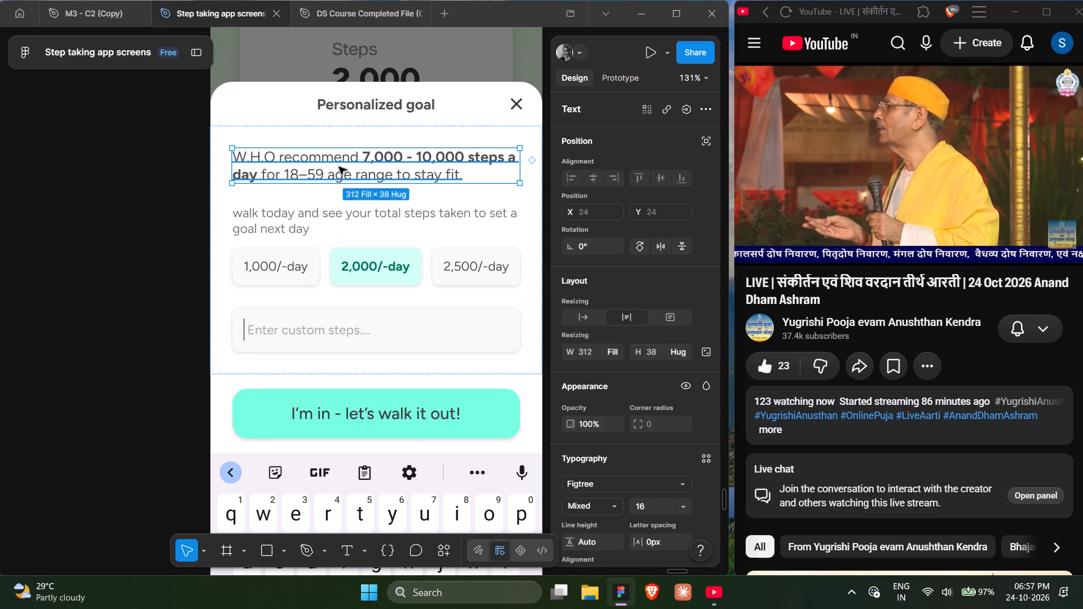
{"action": "left_click", "coordinate": [281, 329], "text": "ctrl"}
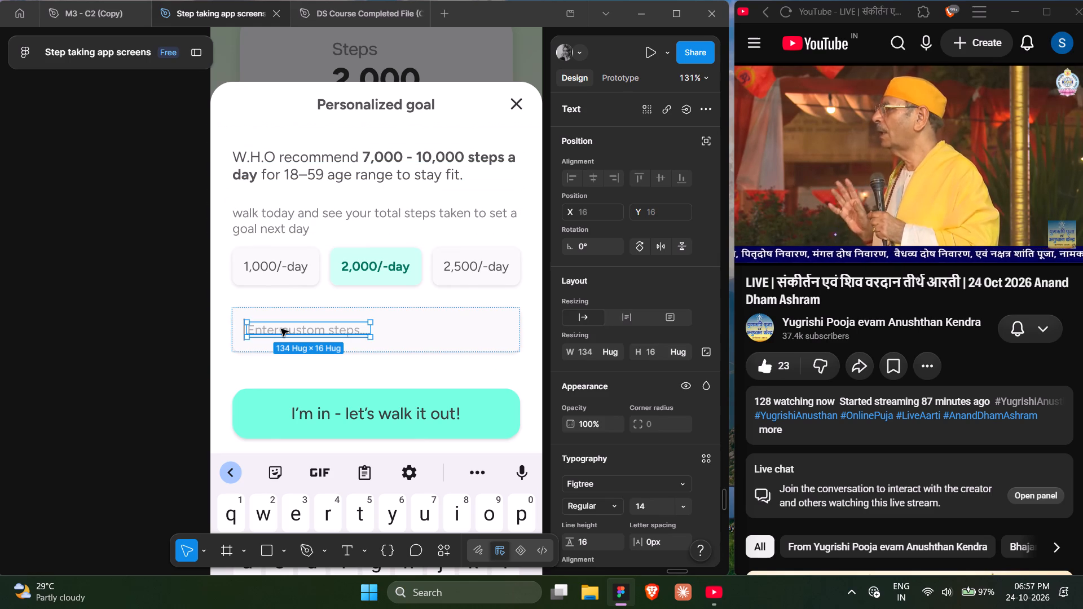
{"action": "left_click", "coordinate": [351, 413], "text": "ctrl"}
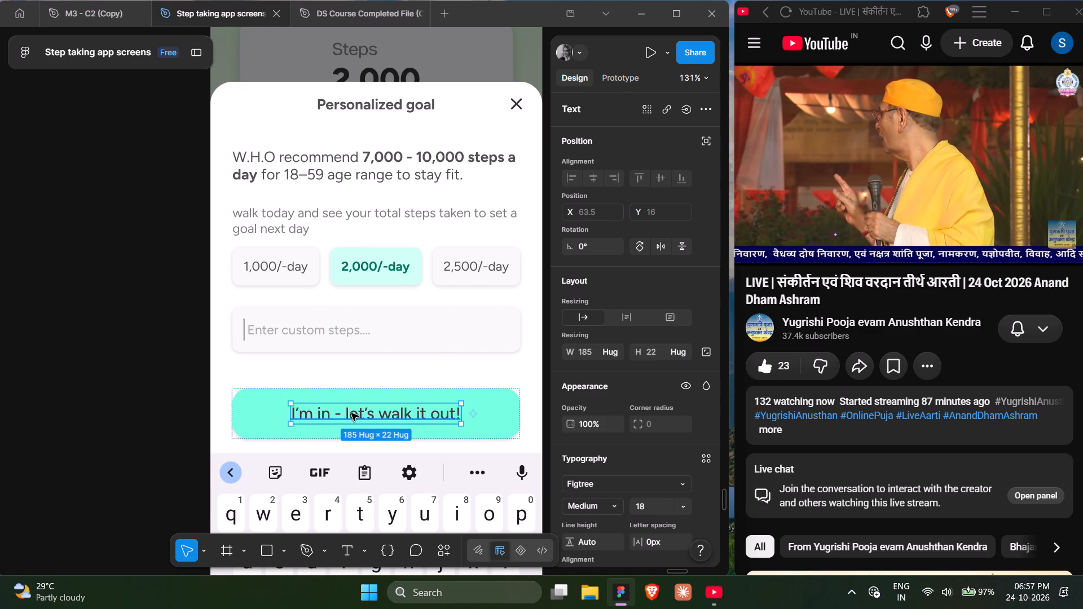
{"action": "left_click", "coordinate": [182, 337]}
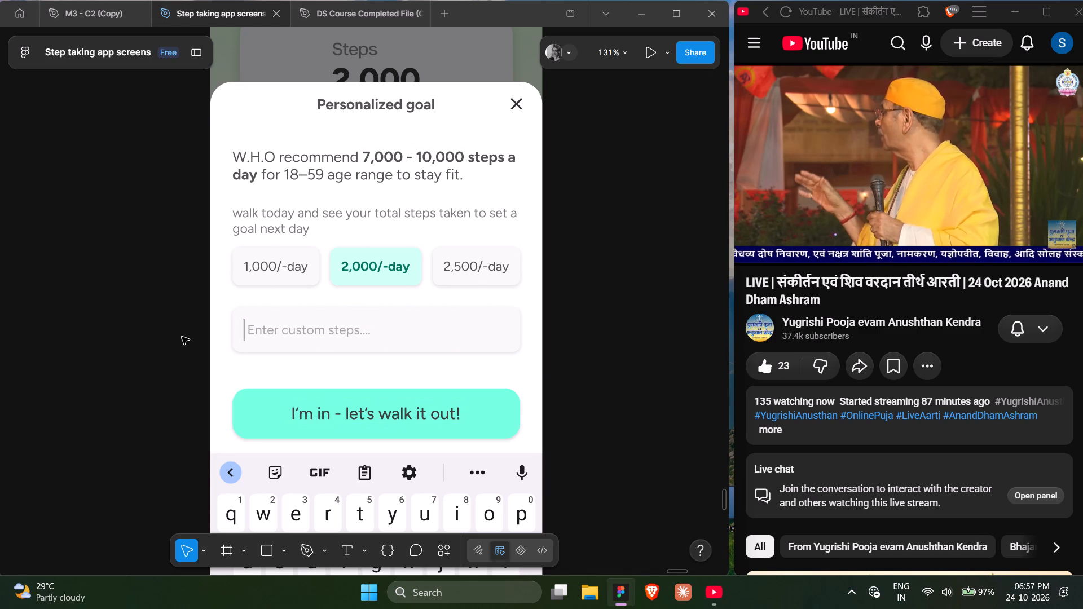
{"action": "scroll", "coordinate": [182, 337], "scroll_direction": "left", "scroll_amount": 1}
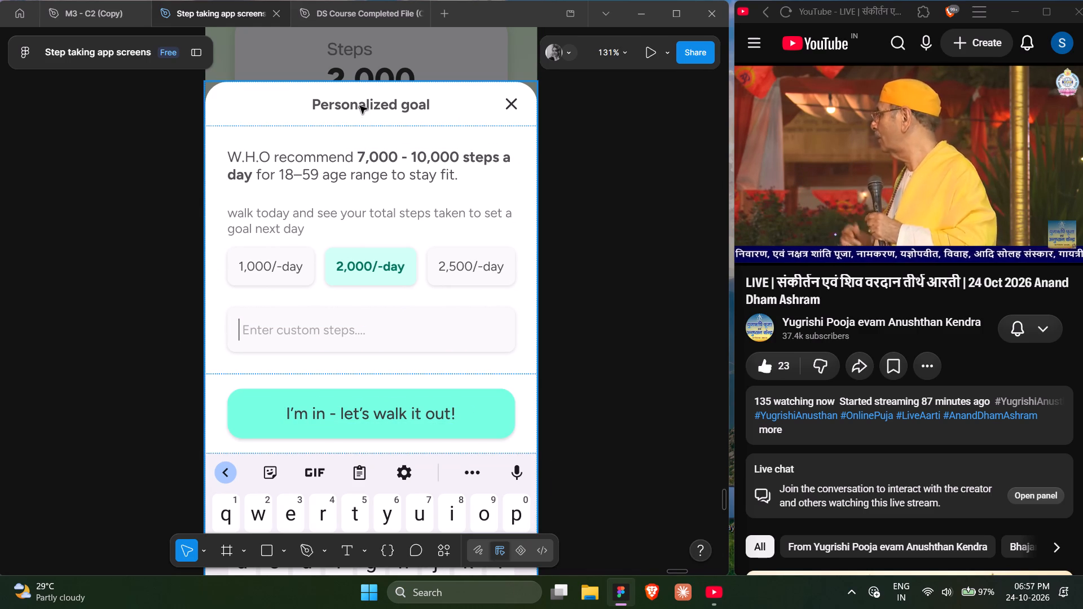
{"action": "left_click", "coordinate": [360, 106], "text": "ctrl"}
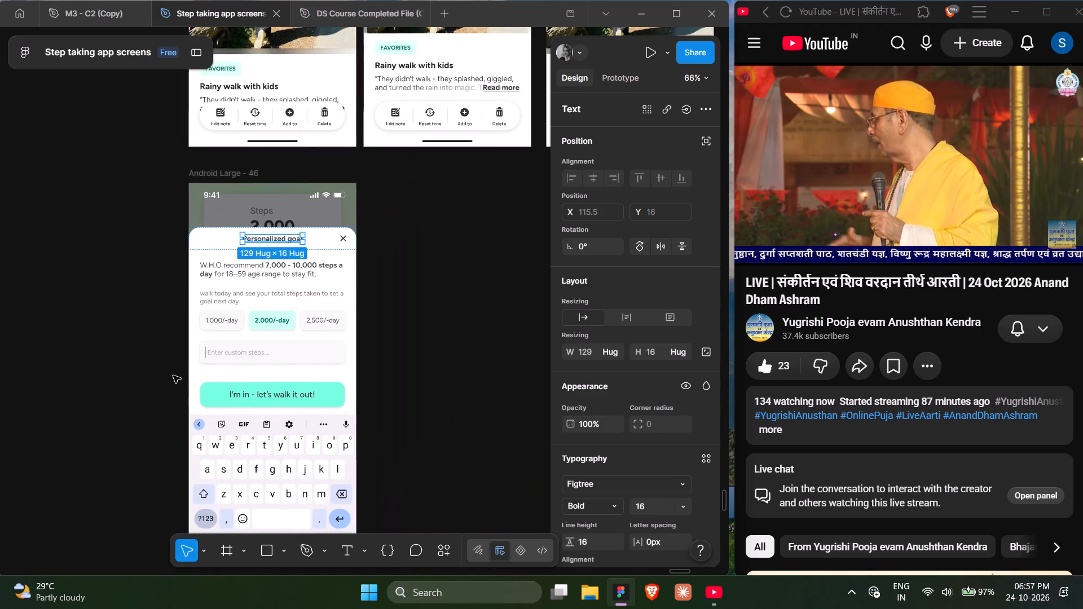
Inspect the text styles of the "Customize goal" and "Set your goal" button labels on the home screens.
{"action": "scroll", "coordinate": [173, 376], "scroll_direction": "up", "scroll_amount": 4}
{"action": "scroll", "coordinate": [173, 376], "scroll_direction": "right", "scroll_amount": 7}
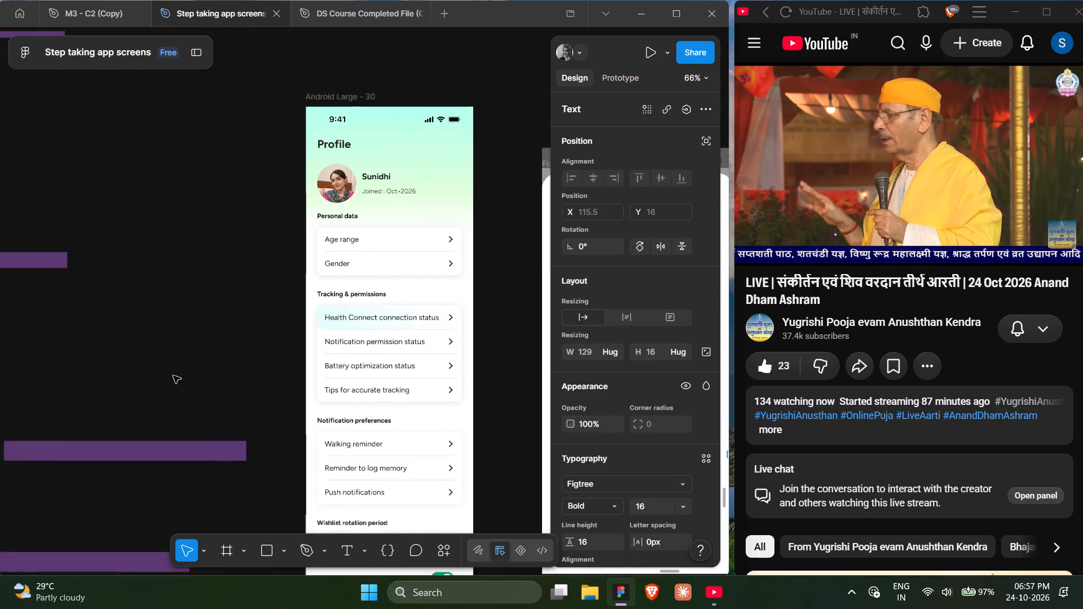
{"action": "scroll", "coordinate": [173, 376], "scroll_direction": "right", "scroll_amount": 7}
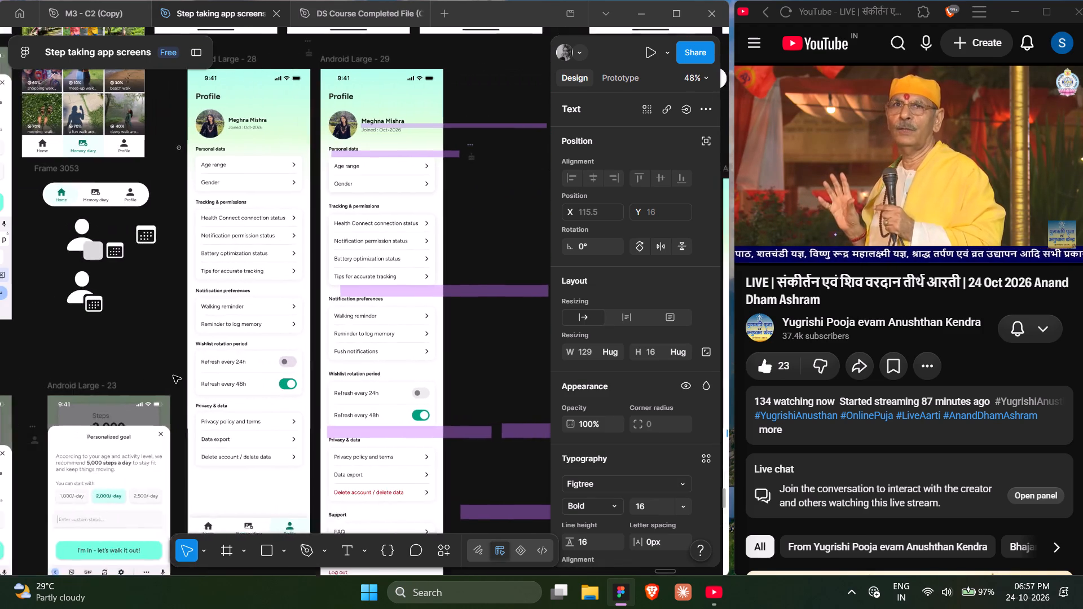
{"action": "scroll", "coordinate": [173, 376], "scroll_direction": "right", "scroll_amount": 4}
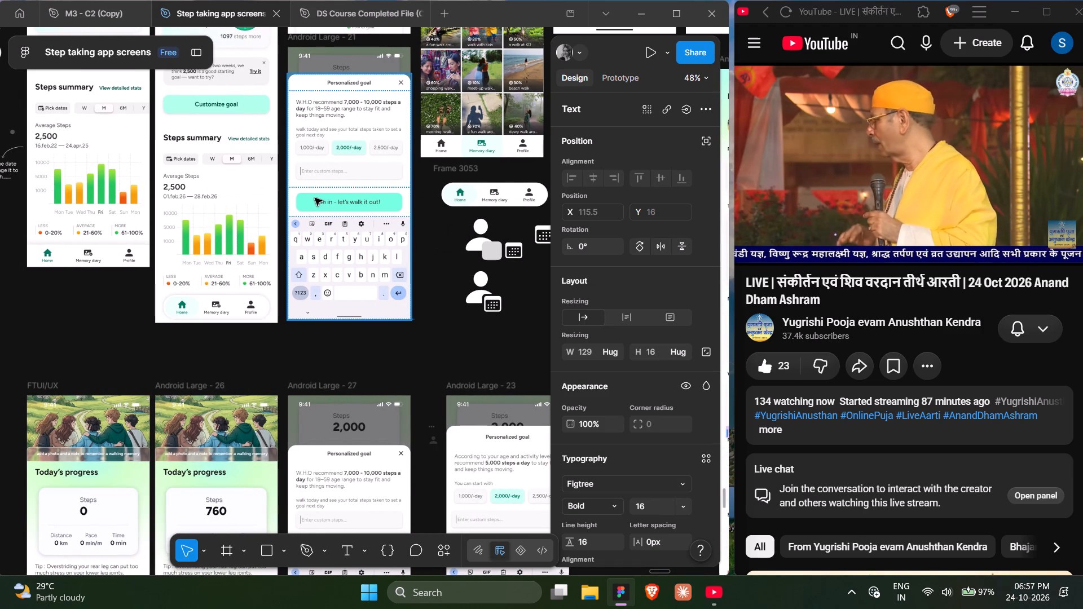
{"action": "scroll", "coordinate": [315, 198], "scroll_direction": "right", "scroll_amount": 1}
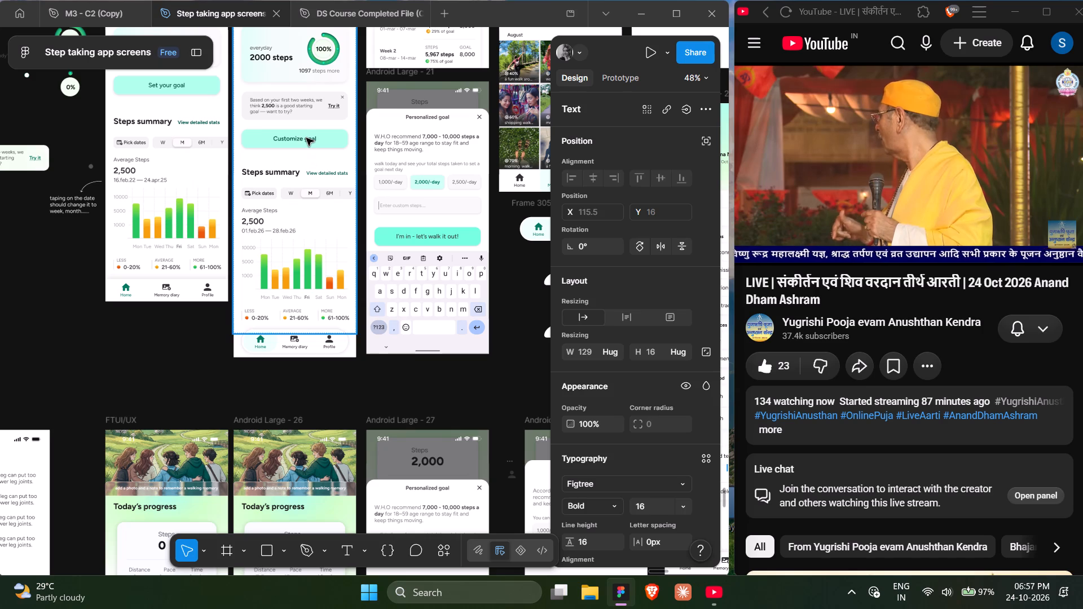
{"action": "left_click", "coordinate": [306, 138], "text": "ctrl"}
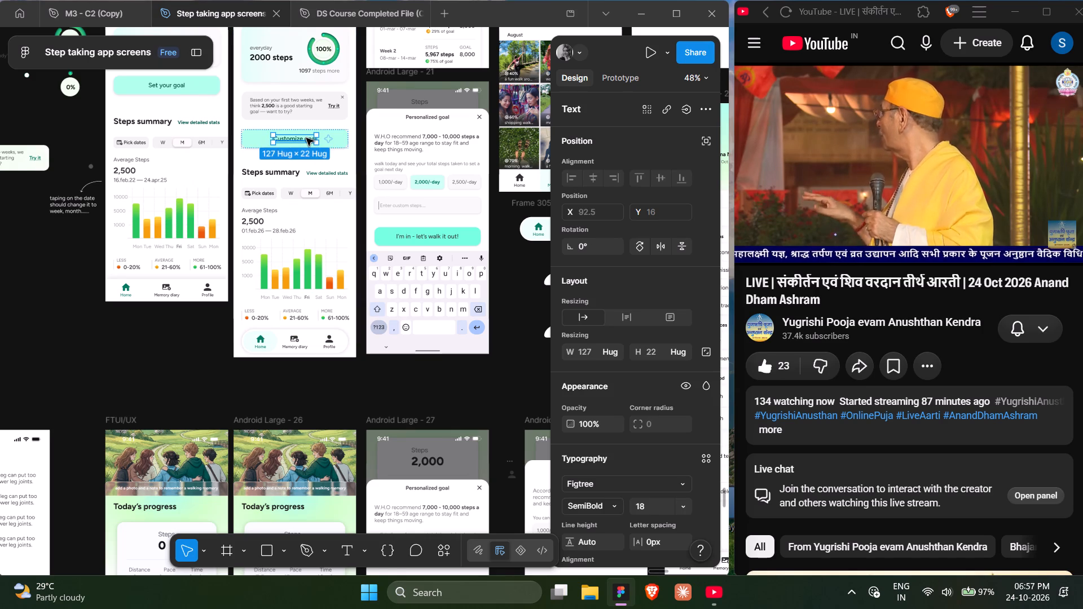
{"action": "left_click", "coordinate": [169, 87], "text": "ctrl"}
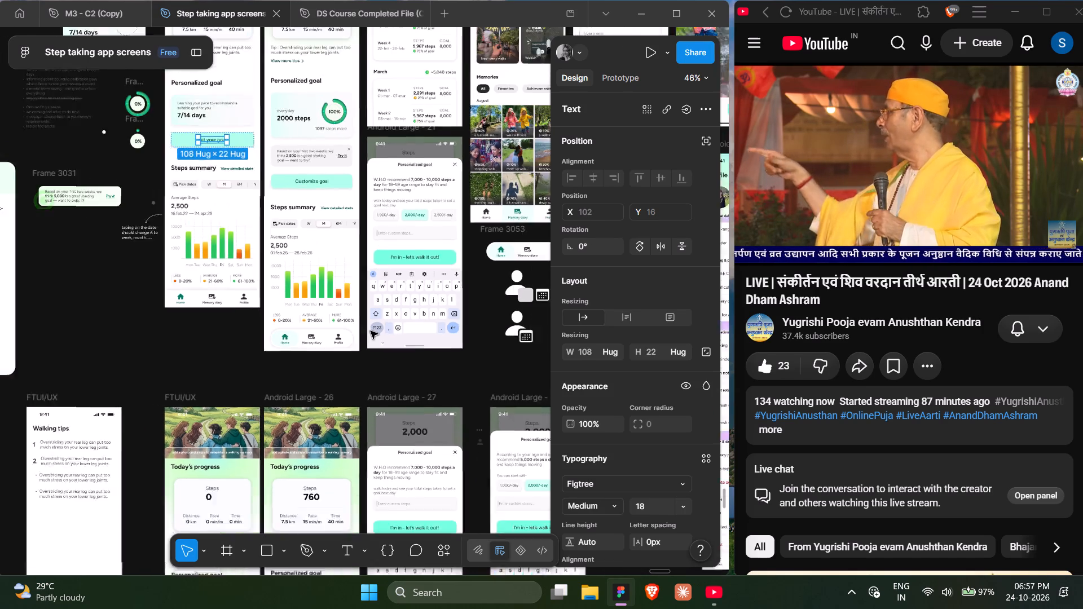
Return to the personalized goal screen in the Android Large - 46 frame.
{"action": "scroll", "coordinate": [371, 331], "scroll_direction": "left", "scroll_amount": 2}
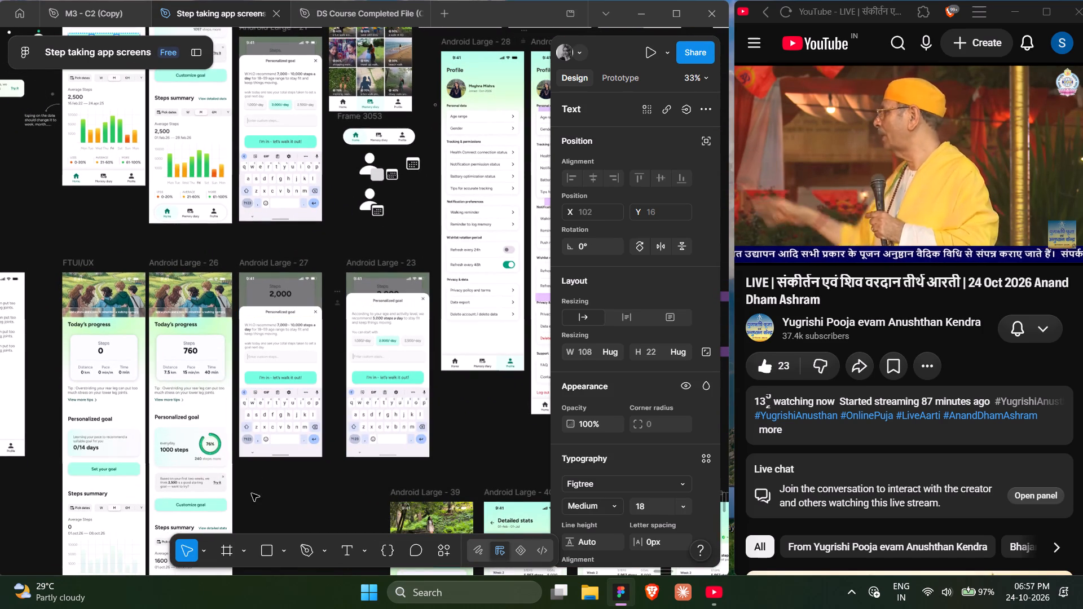
{"action": "scroll", "coordinate": [452, 457], "scroll_direction": "left", "scroll_amount": 4}
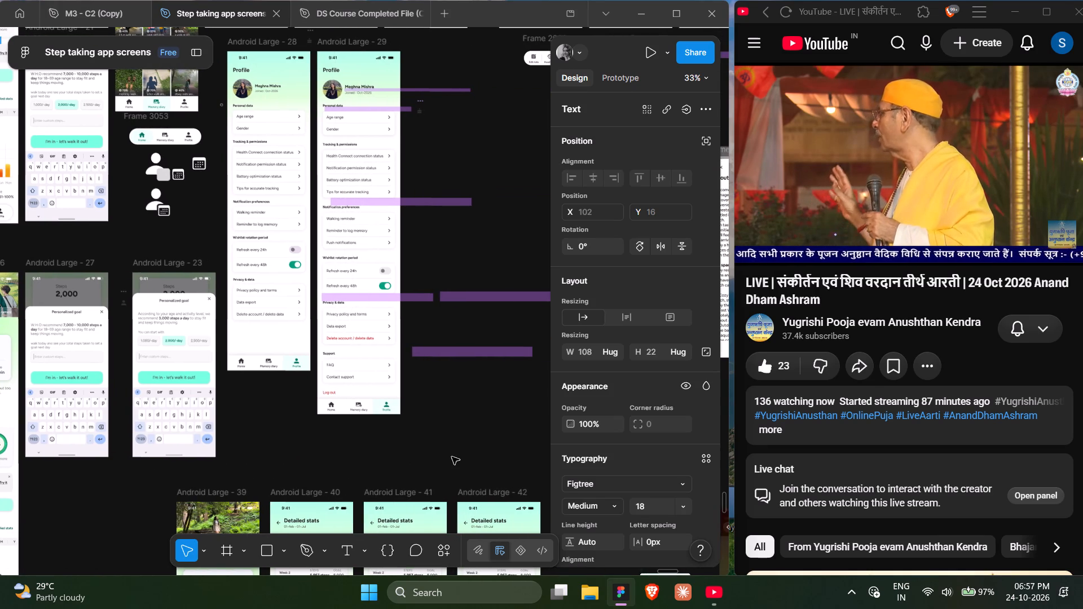
{"action": "scroll", "coordinate": [452, 457], "scroll_direction": "left", "scroll_amount": 4}
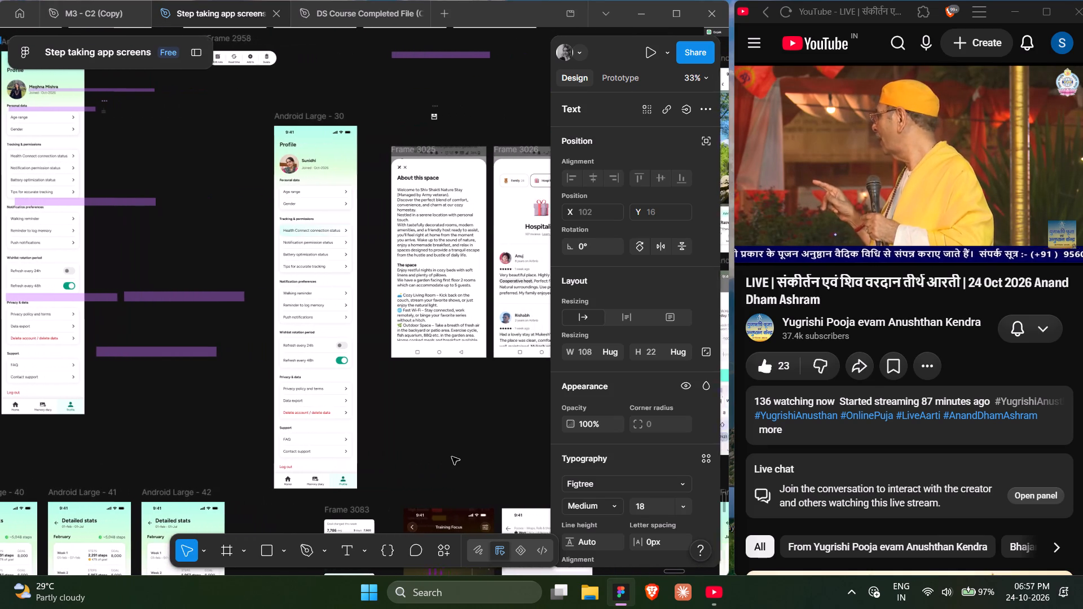
{"action": "scroll", "coordinate": [452, 457], "scroll_direction": "left", "scroll_amount": 6}
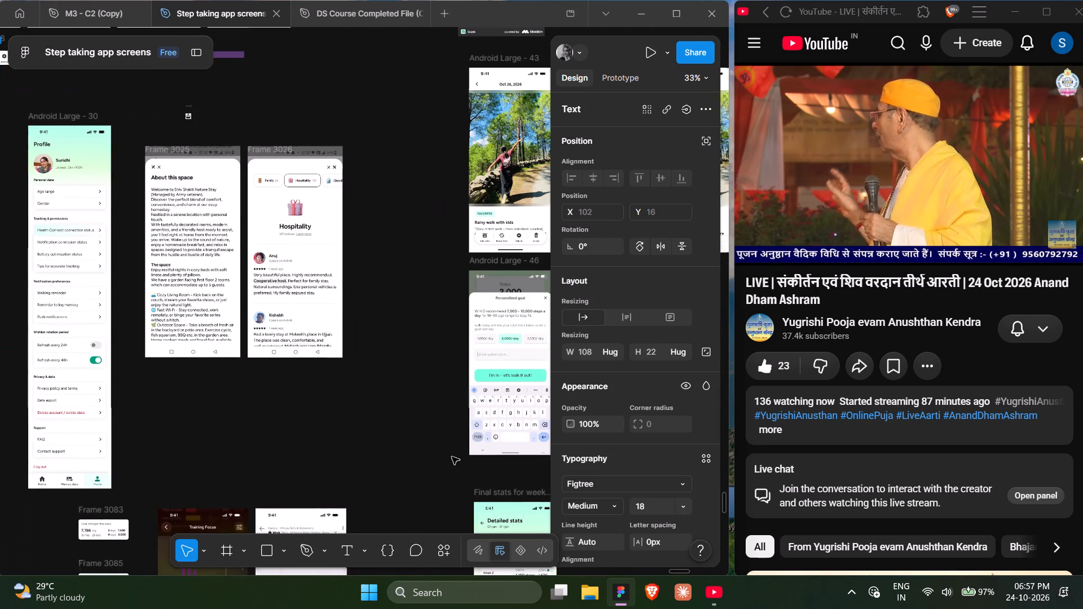
{"action": "scroll", "coordinate": [452, 457], "scroll_direction": "left", "scroll_amount": 2}
{"action": "scroll", "coordinate": [433, 431], "scroll_direction": "up", "scroll_amount": 1}
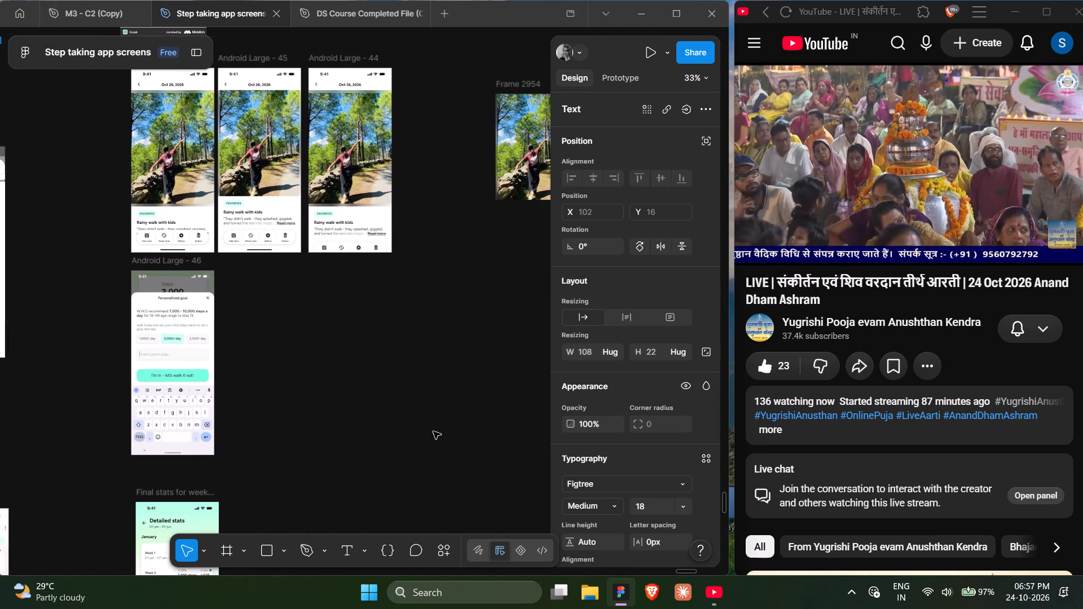
{"action": "scroll", "coordinate": [433, 431], "scroll_direction": "up", "scroll_amount": 1}
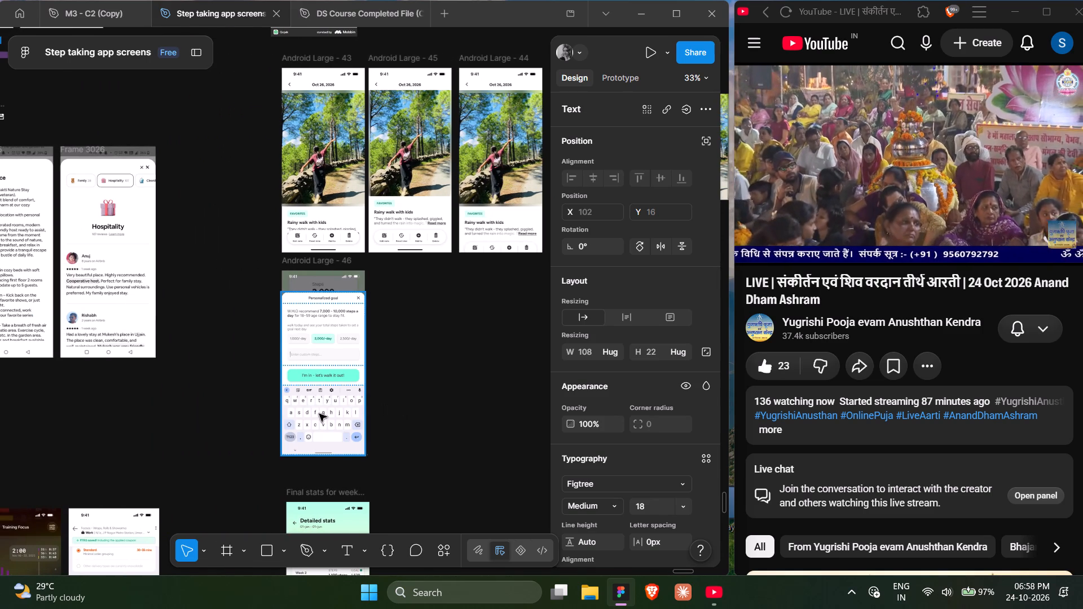
Examine the personalized goal sheet in the Android Large - 46 frame up close, from its title down to the keyboard.
{"action": "scroll", "coordinate": [319, 414], "scroll_direction": "right", "scroll_amount": 1}
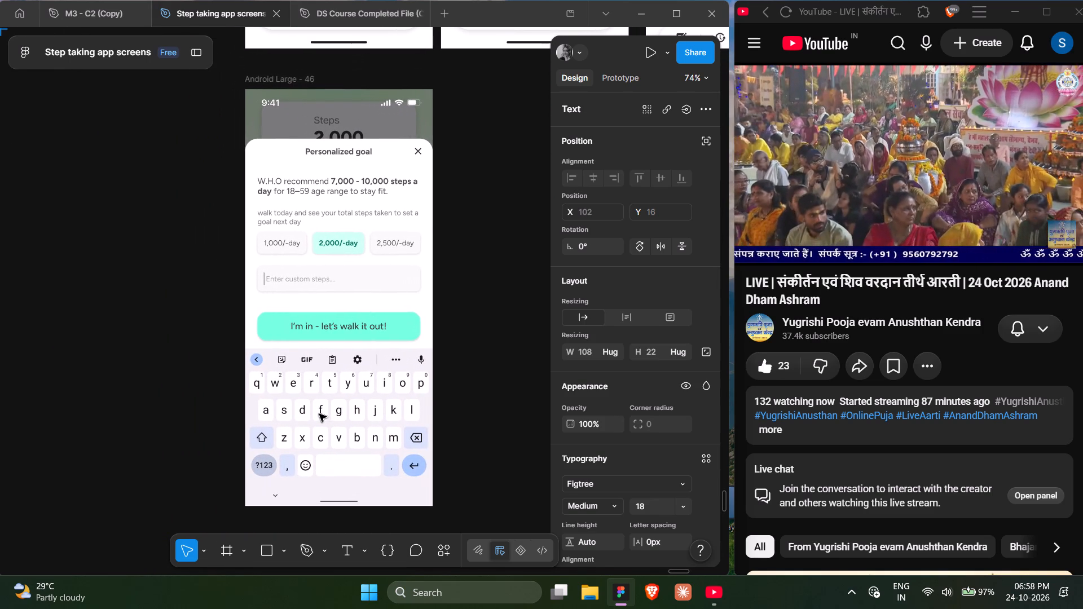
{"action": "scroll", "coordinate": [319, 414], "scroll_direction": "right", "scroll_amount": 1}
{"action": "left_click", "coordinate": [212, 321]}
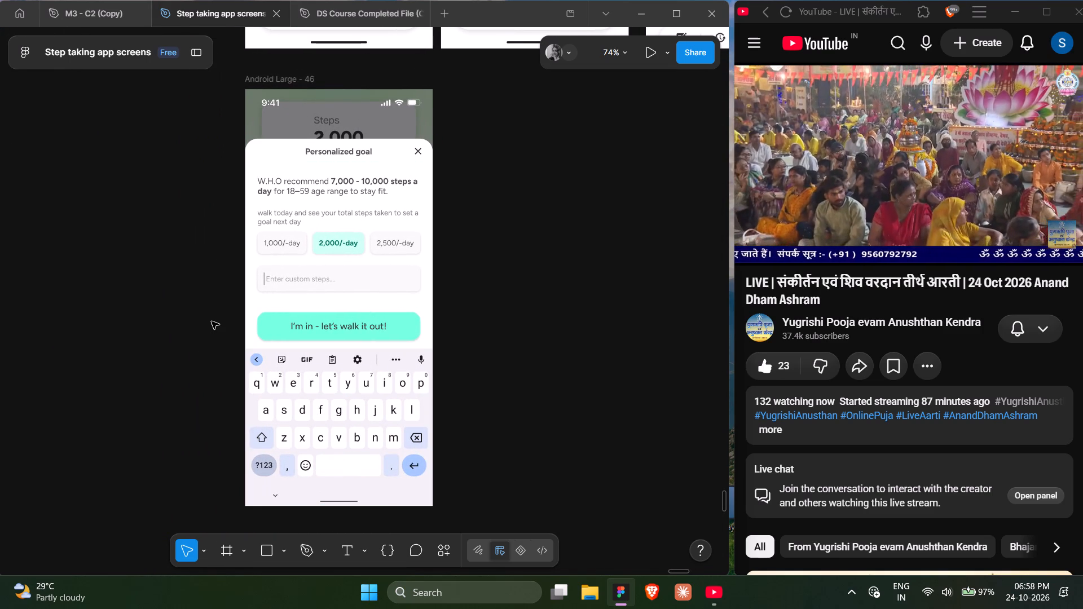
{"action": "scroll", "coordinate": [212, 321], "scroll_direction": "up", "scroll_amount": 1}
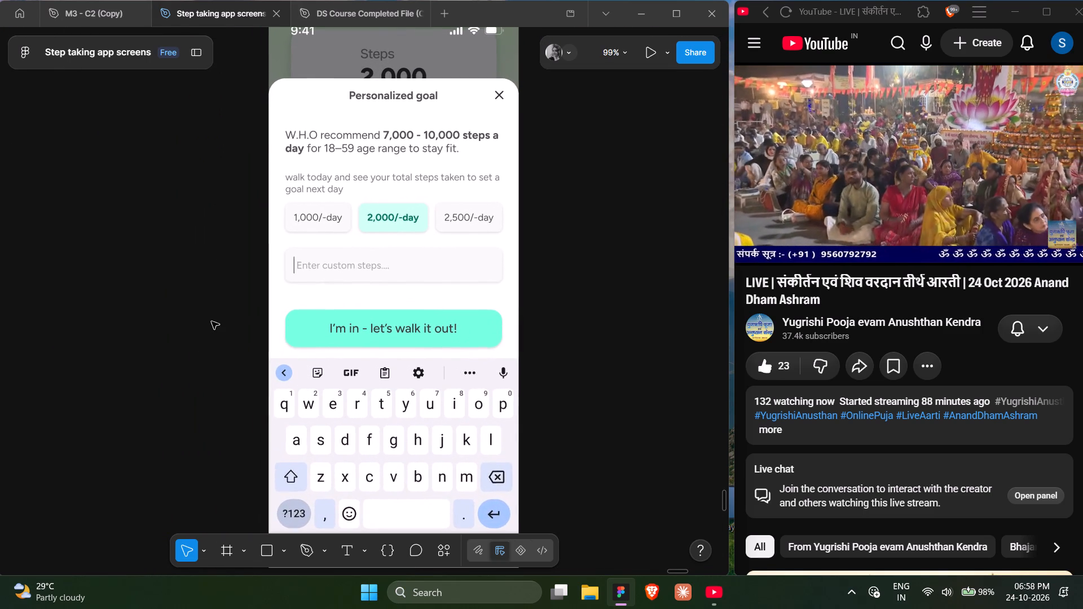
{"action": "scroll", "coordinate": [212, 321], "scroll_direction": "up", "scroll_amount": 1}
{"action": "scroll", "coordinate": [212, 321], "scroll_direction": "left", "scroll_amount": 1}
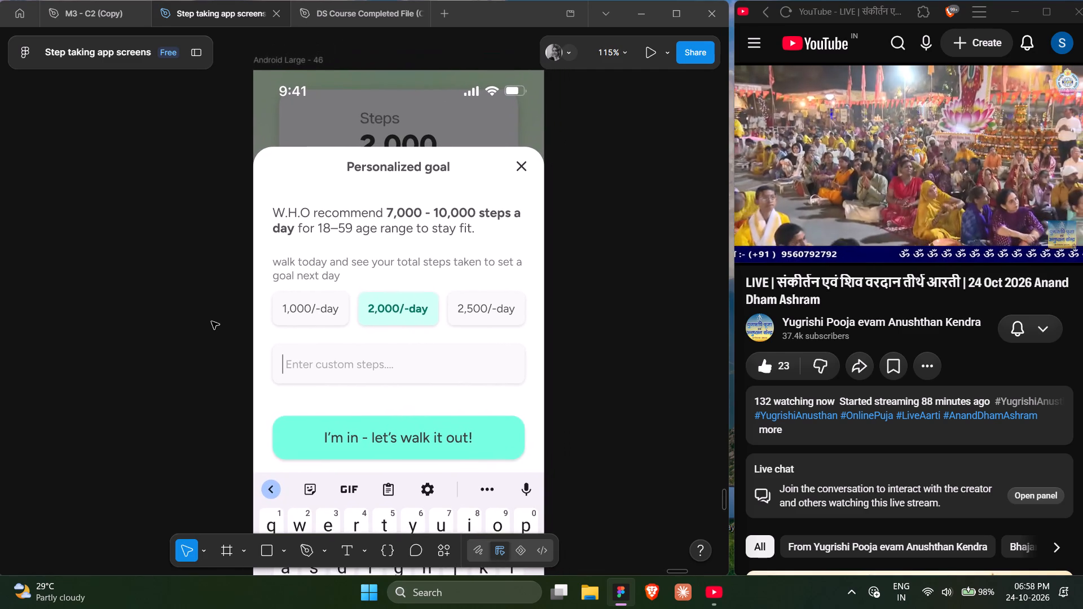
{"action": "scroll", "coordinate": [212, 321], "scroll_direction": "left", "scroll_amount": 1}
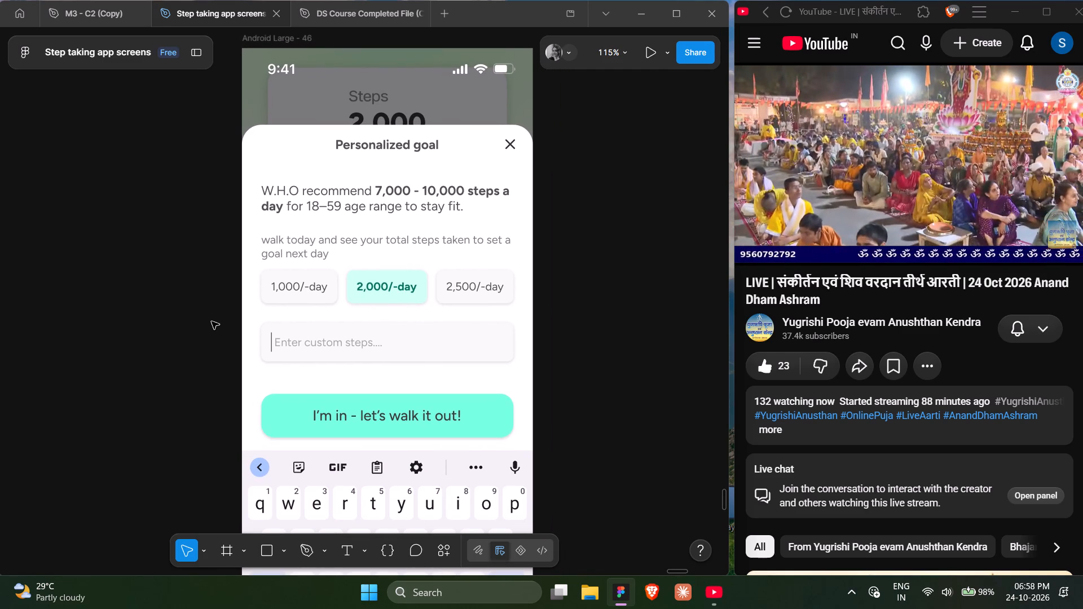
{"action": "left_click", "coordinate": [200, 385]}
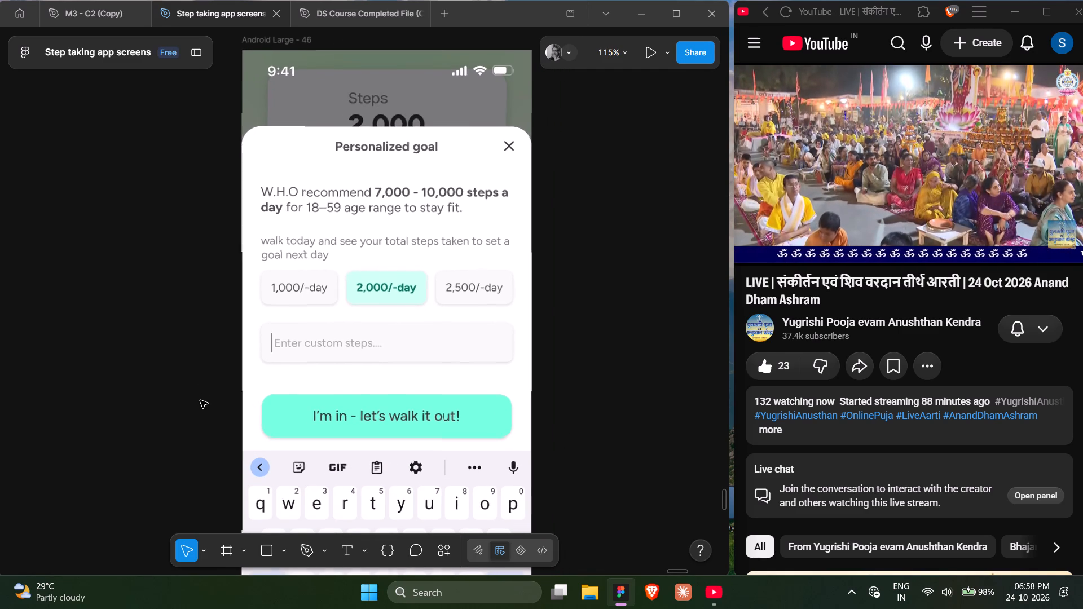
{"action": "scroll", "coordinate": [200, 400], "scroll_direction": "down", "scroll_amount": 1}
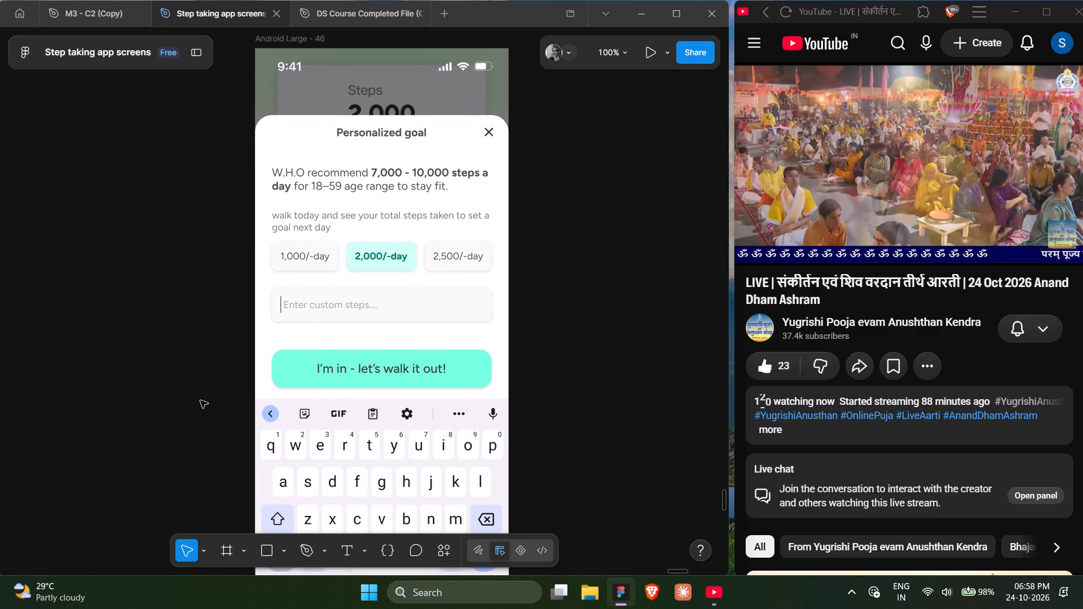
{"action": "scroll", "coordinate": [200, 400], "scroll_direction": "down", "scroll_amount": 1}
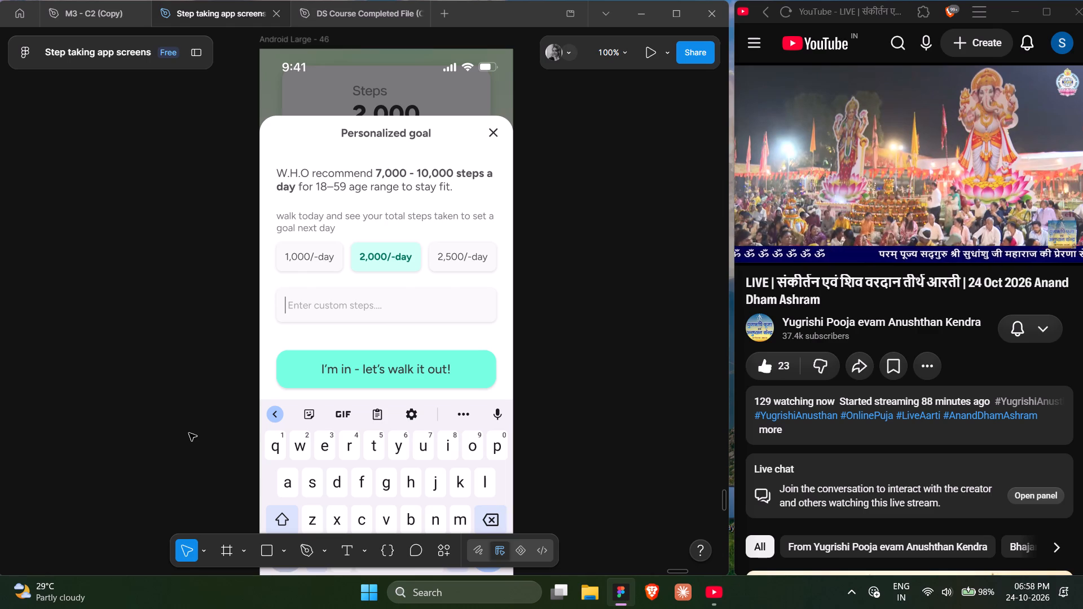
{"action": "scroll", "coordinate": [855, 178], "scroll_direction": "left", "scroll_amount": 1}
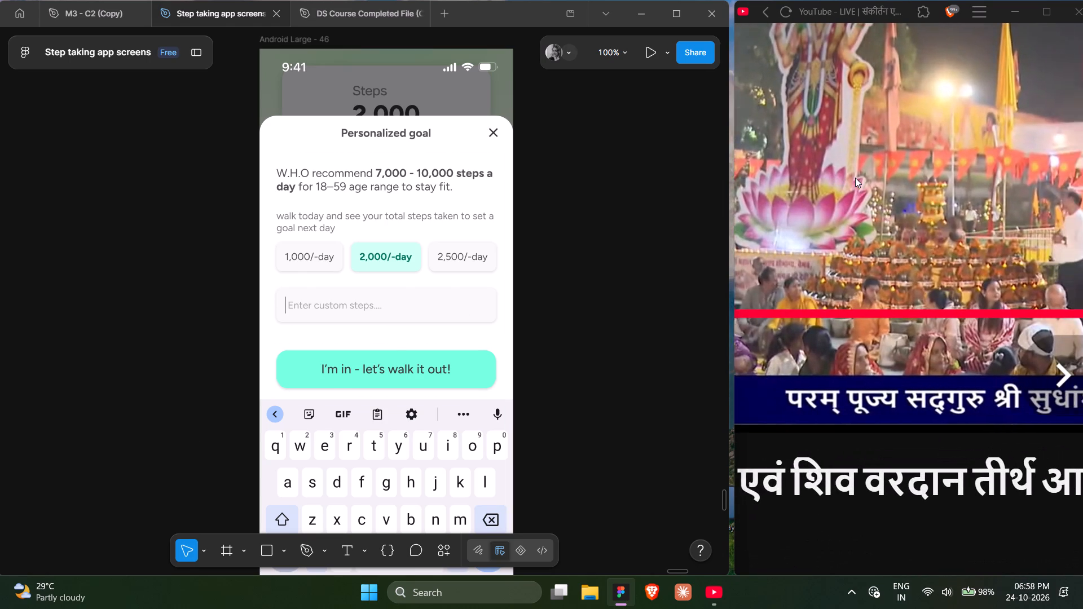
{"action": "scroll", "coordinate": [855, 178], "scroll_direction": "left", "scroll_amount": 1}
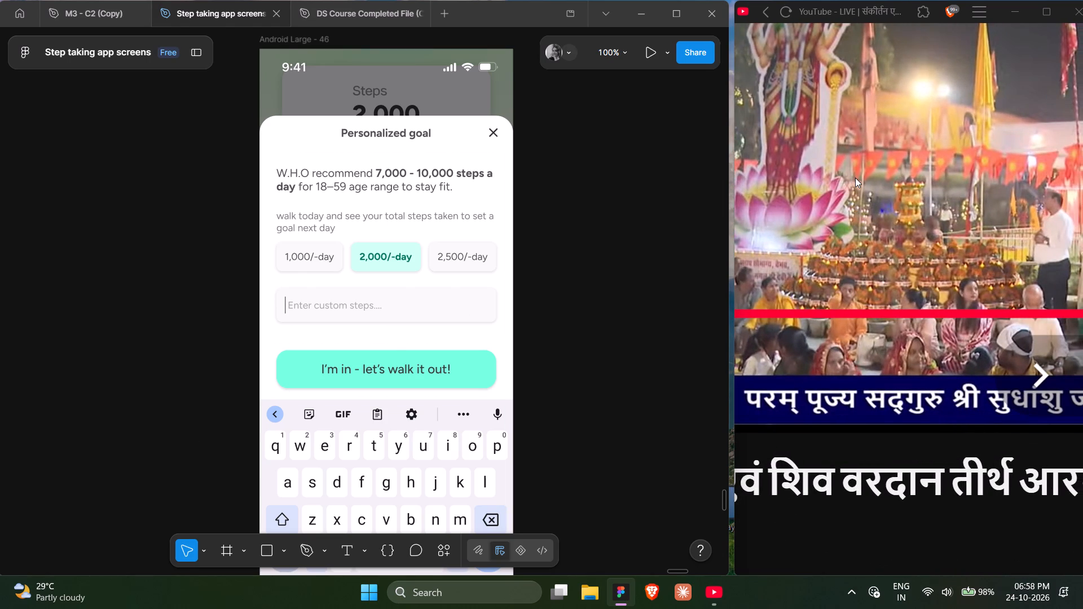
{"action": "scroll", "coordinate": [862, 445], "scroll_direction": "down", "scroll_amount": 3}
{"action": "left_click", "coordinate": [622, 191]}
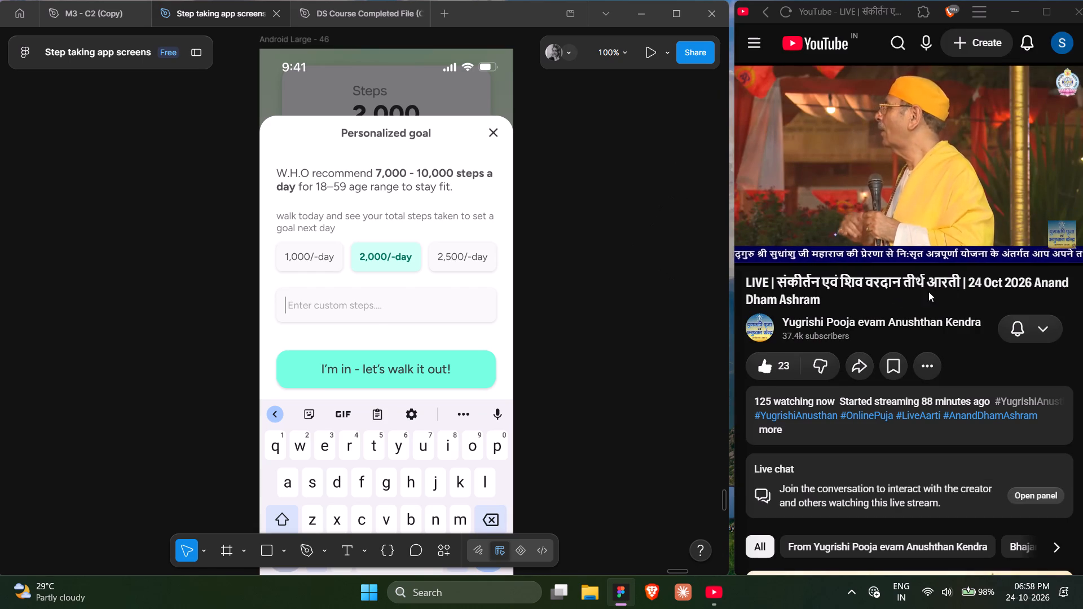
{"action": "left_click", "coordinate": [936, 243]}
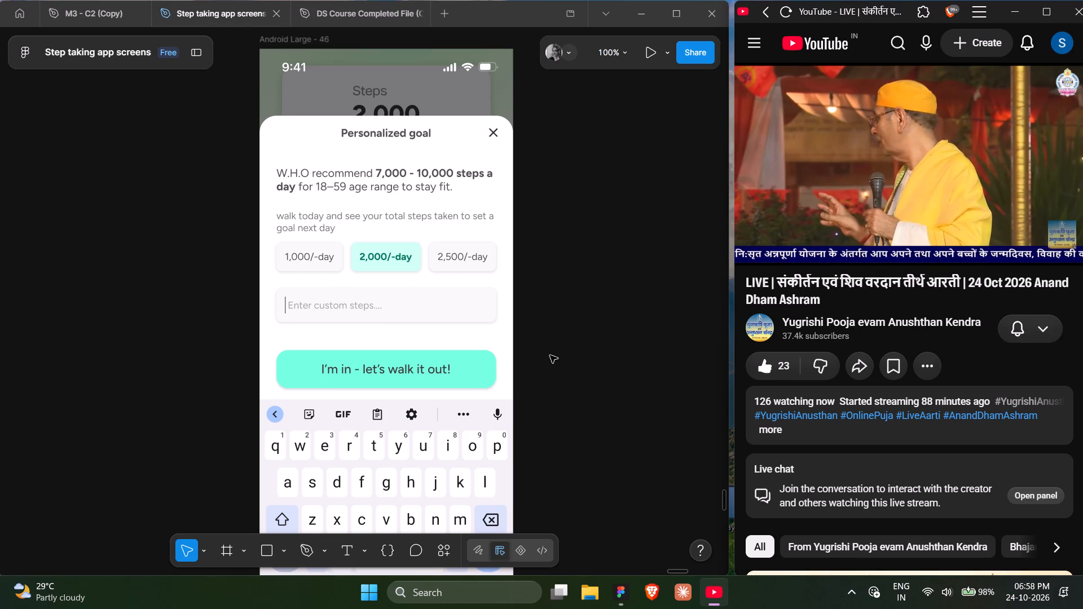
Inspect the text style of the "I'm in - let's walk it out!" button label on the personalized goal sheet.
{"action": "left_click", "coordinate": [572, 326]}
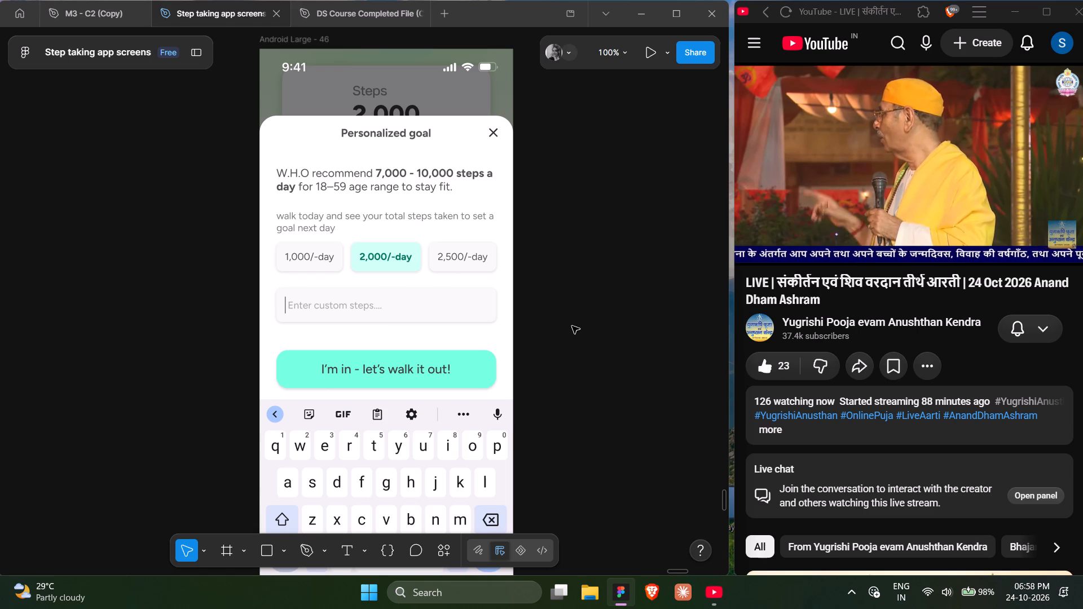
{"action": "left_click", "coordinate": [430, 365], "text": "ctrl"}
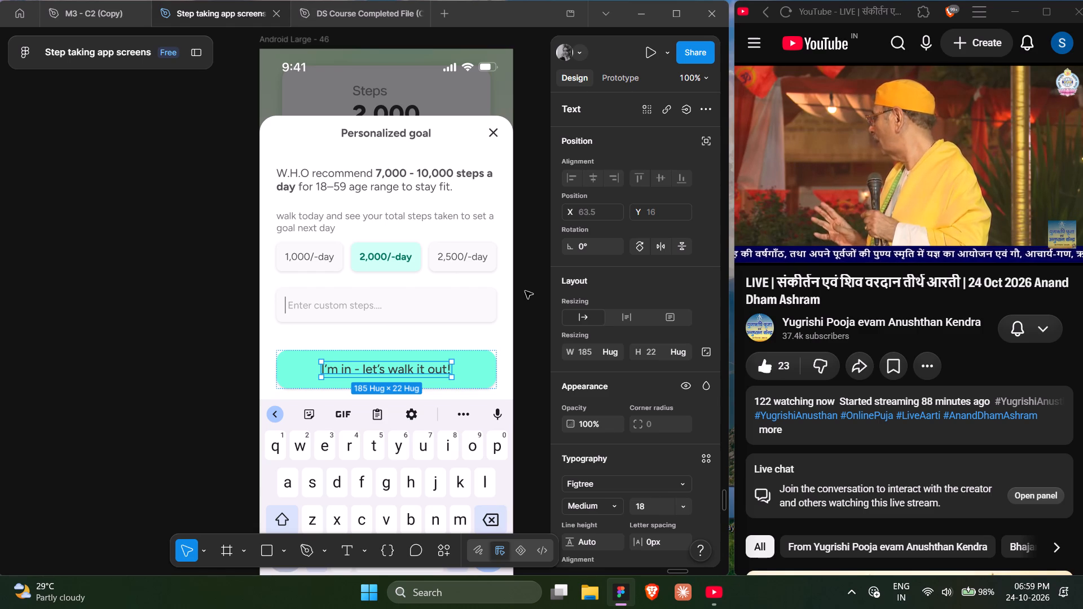
{"action": "left_click", "coordinate": [526, 274]}
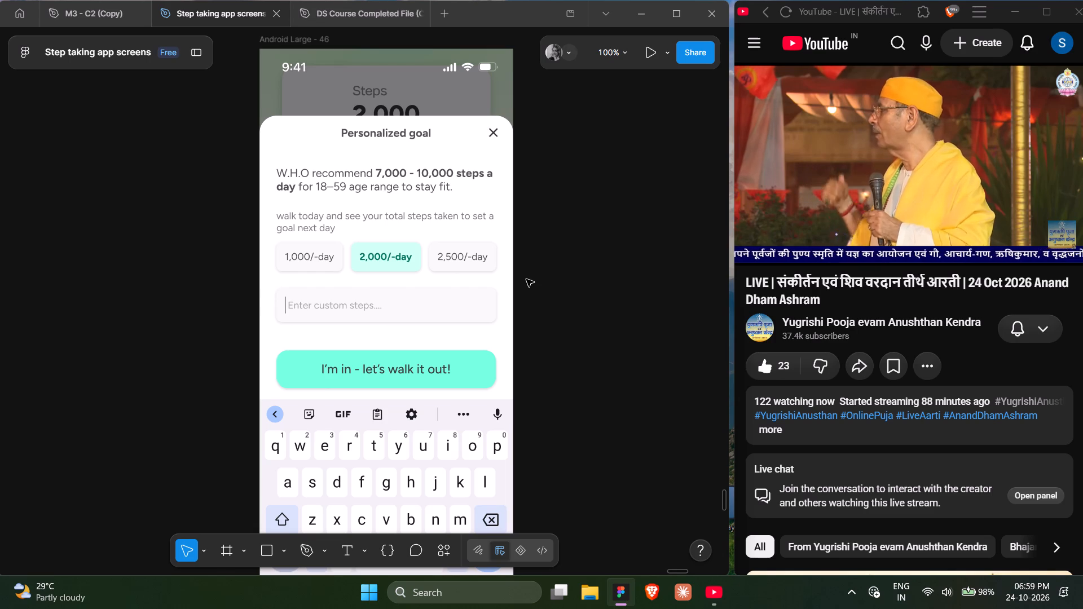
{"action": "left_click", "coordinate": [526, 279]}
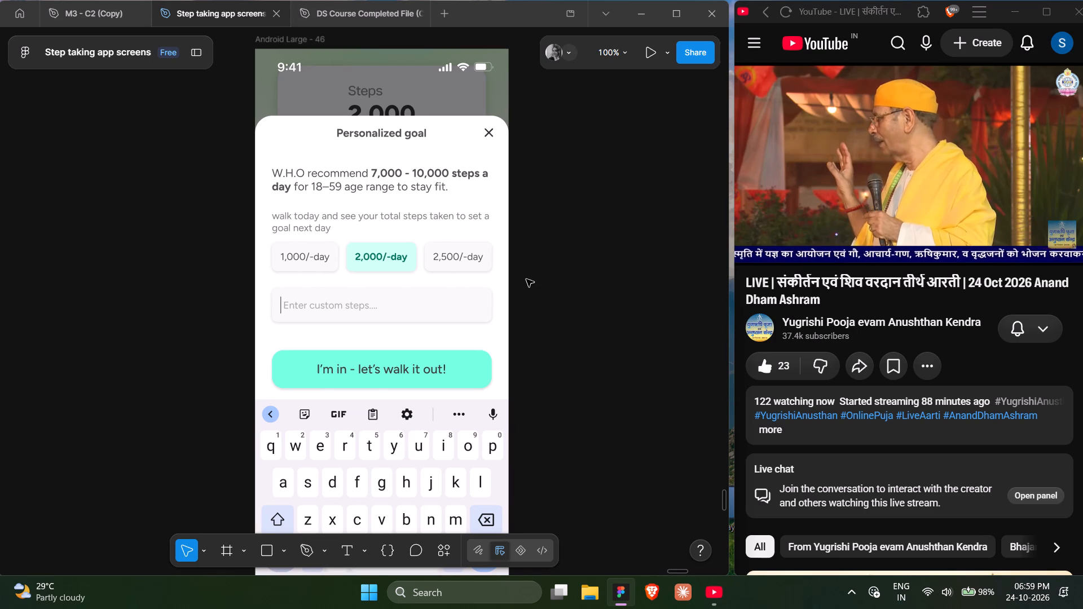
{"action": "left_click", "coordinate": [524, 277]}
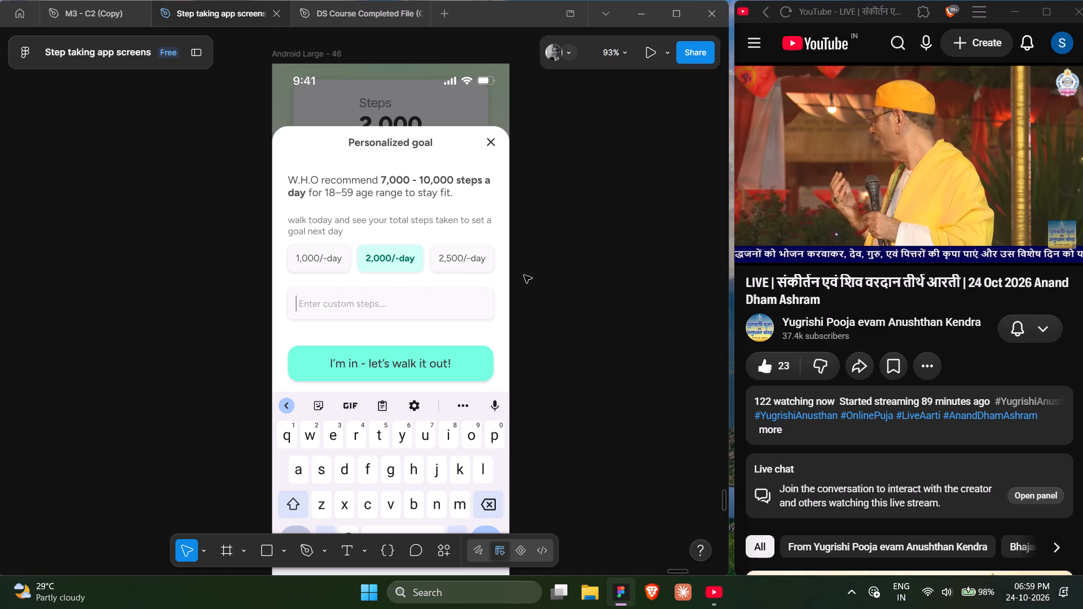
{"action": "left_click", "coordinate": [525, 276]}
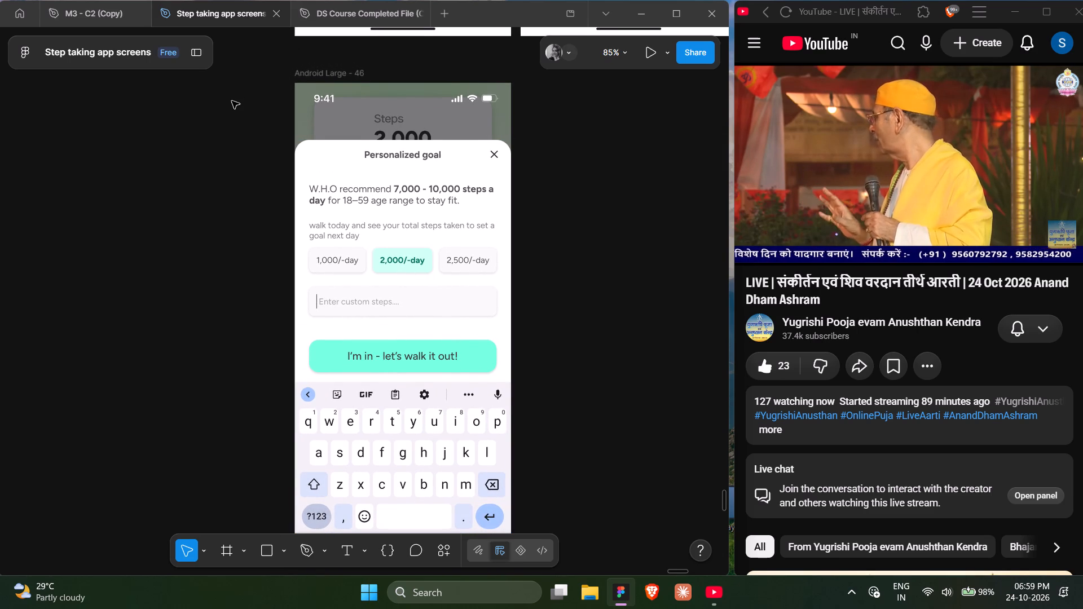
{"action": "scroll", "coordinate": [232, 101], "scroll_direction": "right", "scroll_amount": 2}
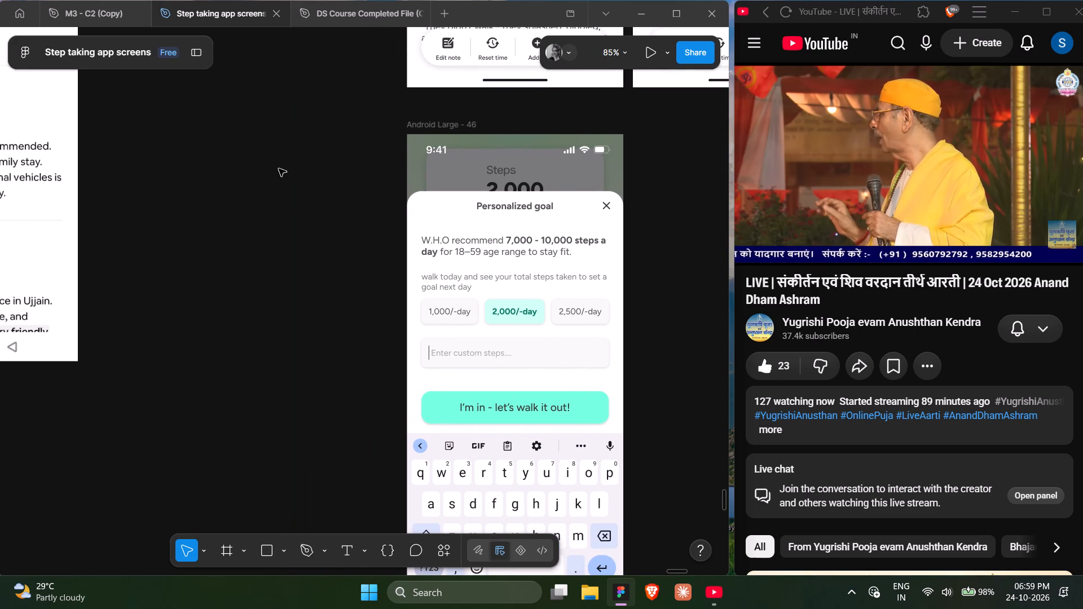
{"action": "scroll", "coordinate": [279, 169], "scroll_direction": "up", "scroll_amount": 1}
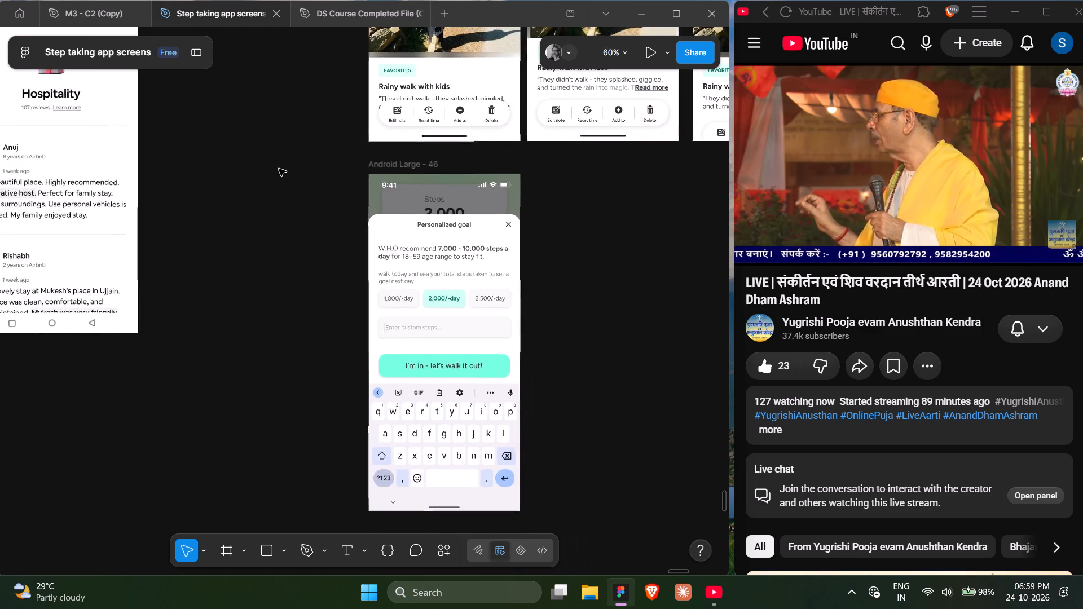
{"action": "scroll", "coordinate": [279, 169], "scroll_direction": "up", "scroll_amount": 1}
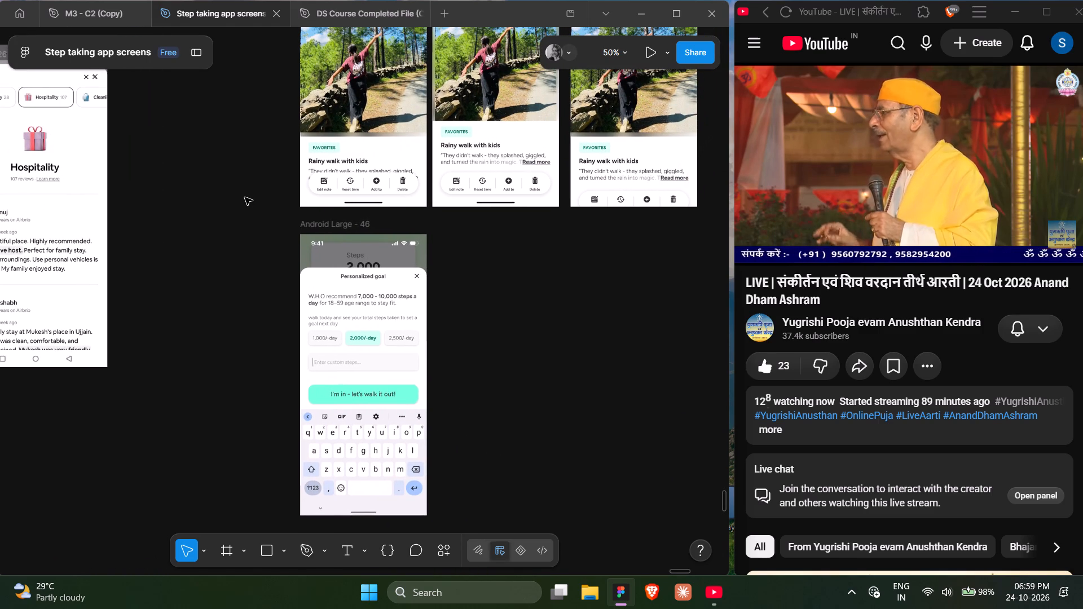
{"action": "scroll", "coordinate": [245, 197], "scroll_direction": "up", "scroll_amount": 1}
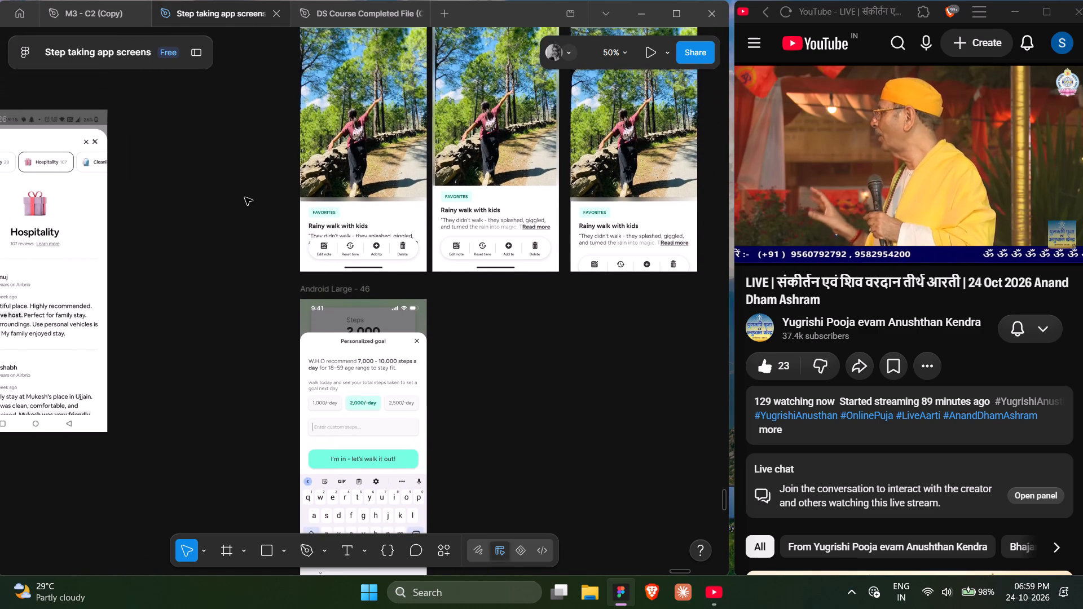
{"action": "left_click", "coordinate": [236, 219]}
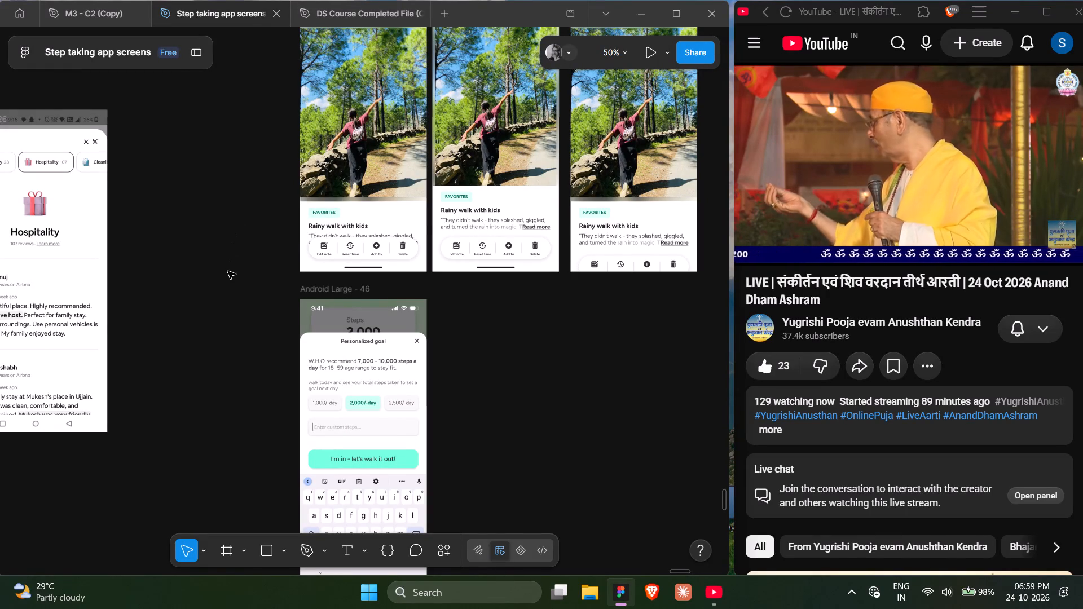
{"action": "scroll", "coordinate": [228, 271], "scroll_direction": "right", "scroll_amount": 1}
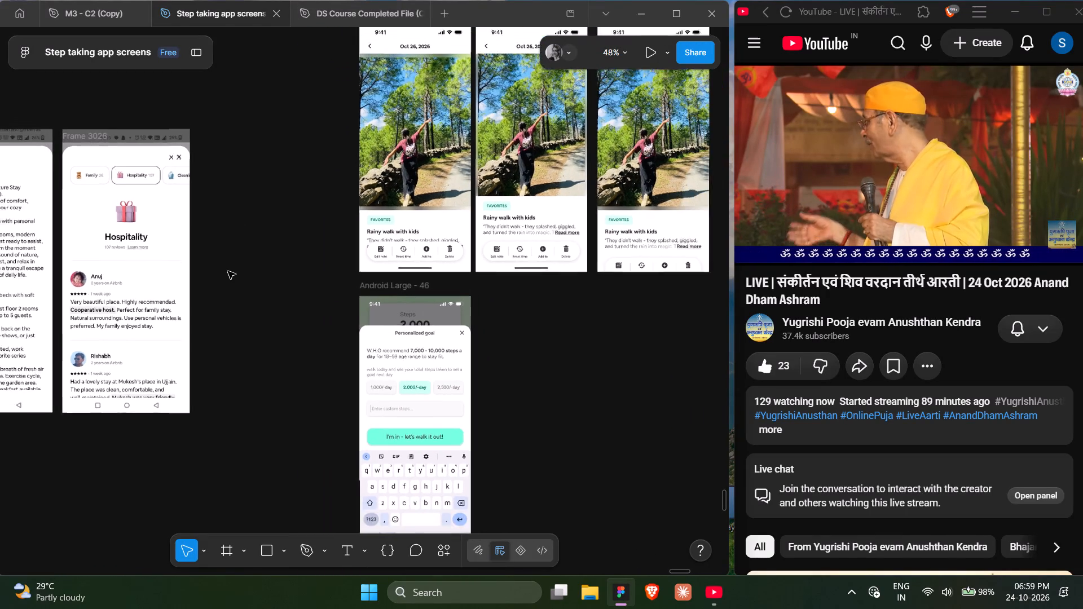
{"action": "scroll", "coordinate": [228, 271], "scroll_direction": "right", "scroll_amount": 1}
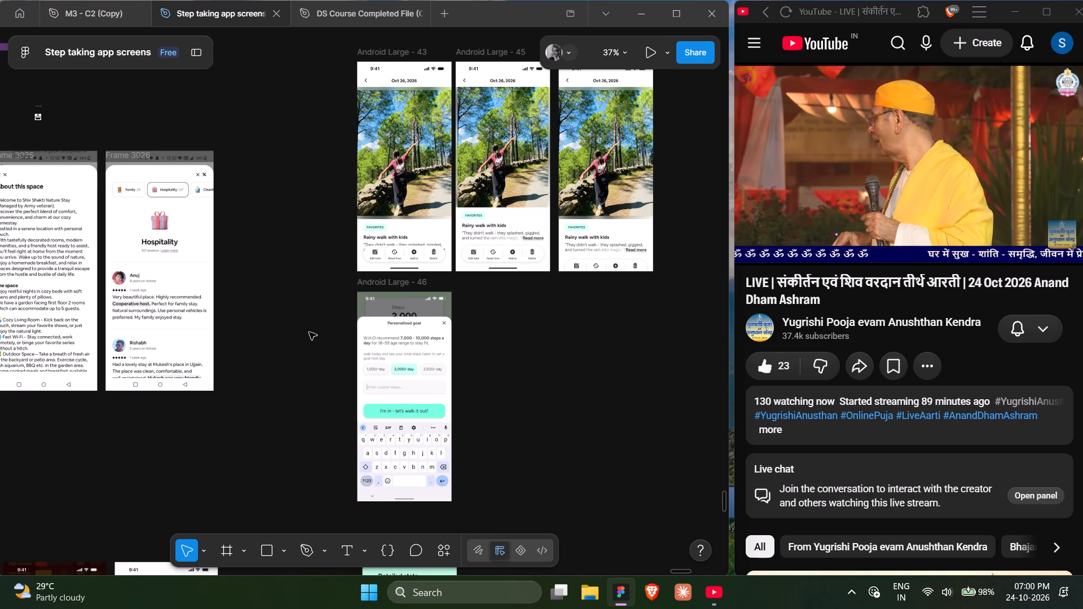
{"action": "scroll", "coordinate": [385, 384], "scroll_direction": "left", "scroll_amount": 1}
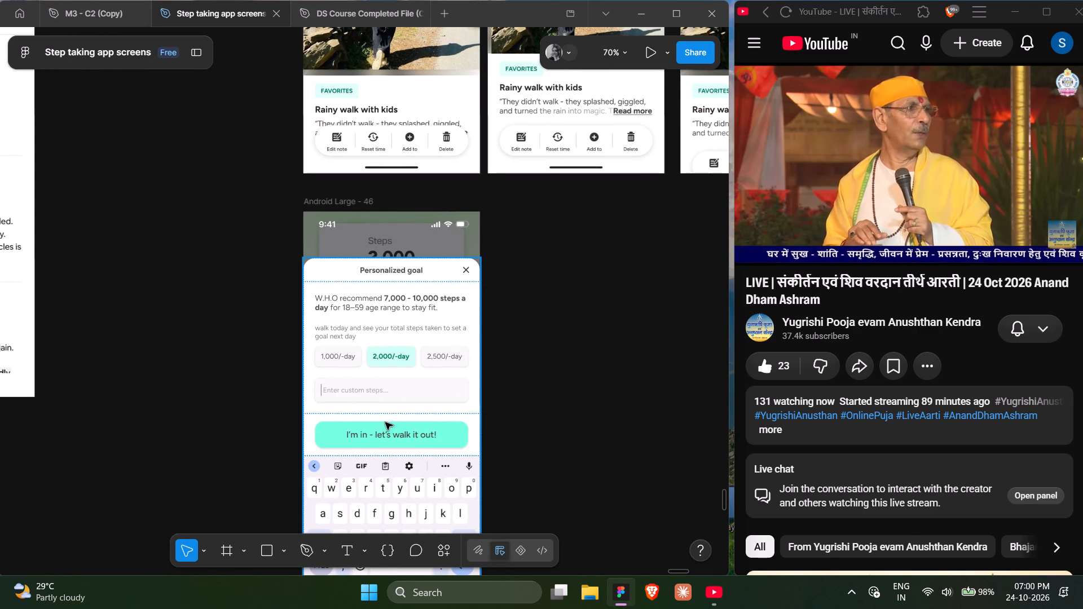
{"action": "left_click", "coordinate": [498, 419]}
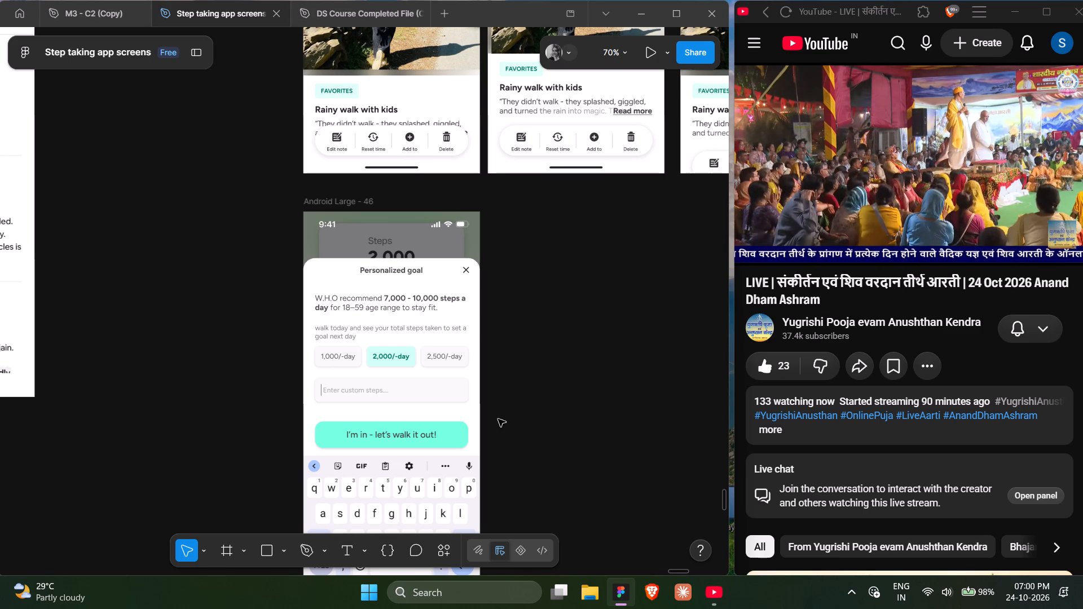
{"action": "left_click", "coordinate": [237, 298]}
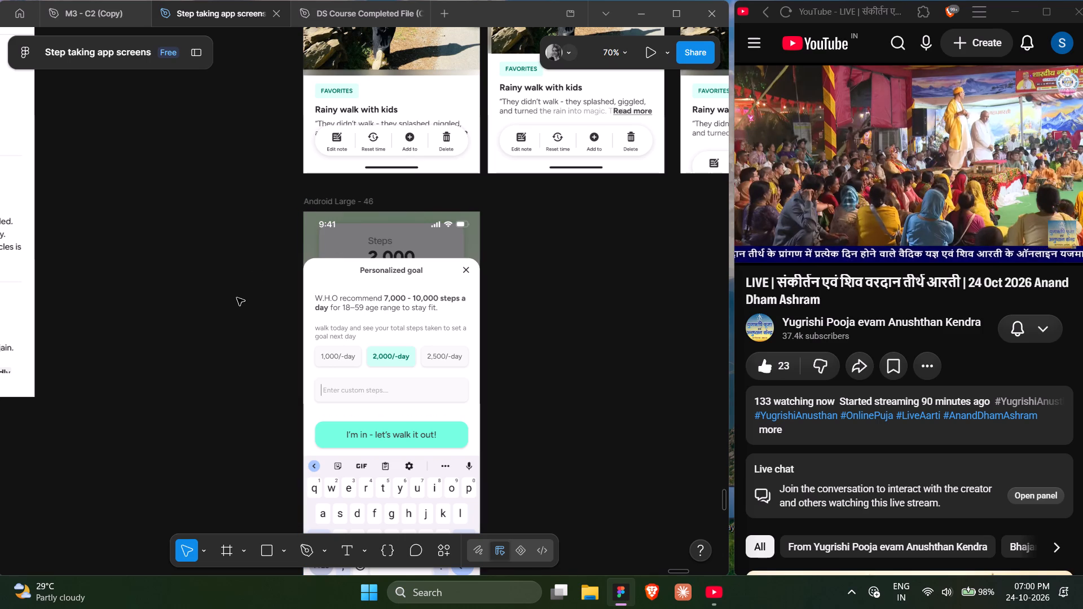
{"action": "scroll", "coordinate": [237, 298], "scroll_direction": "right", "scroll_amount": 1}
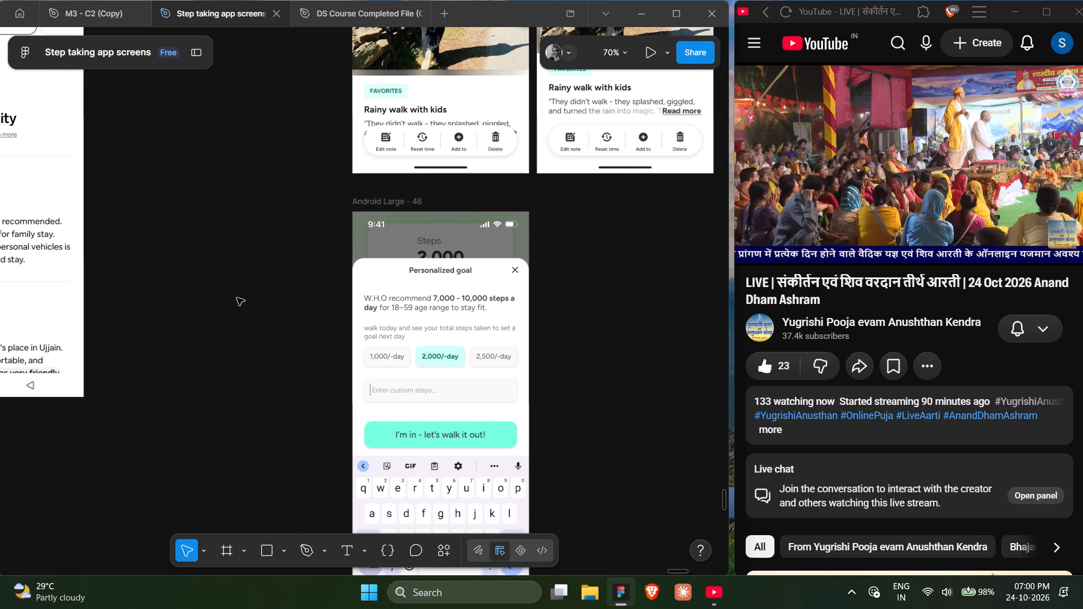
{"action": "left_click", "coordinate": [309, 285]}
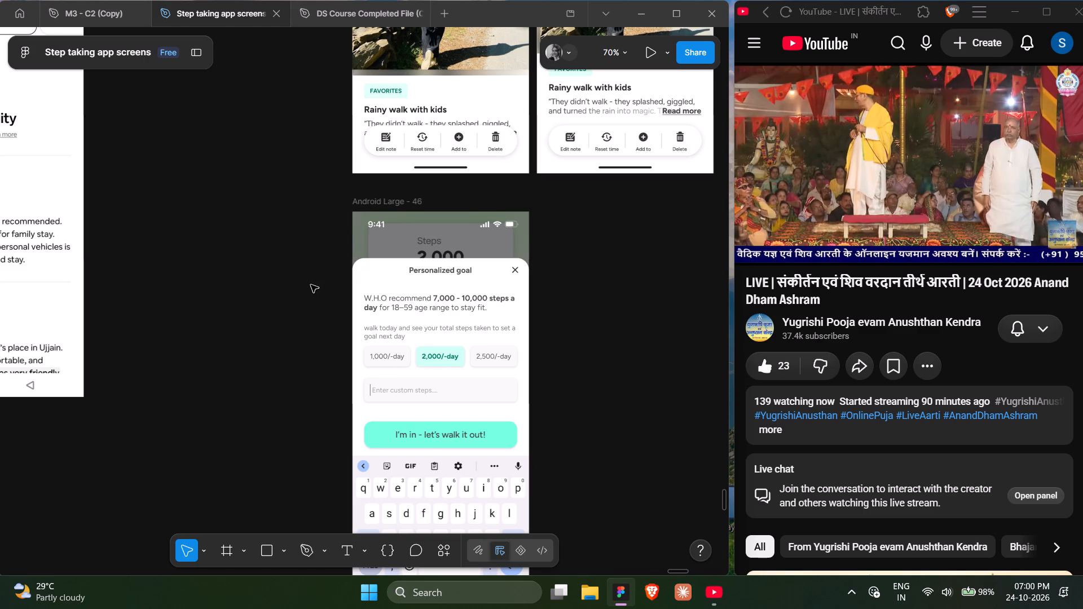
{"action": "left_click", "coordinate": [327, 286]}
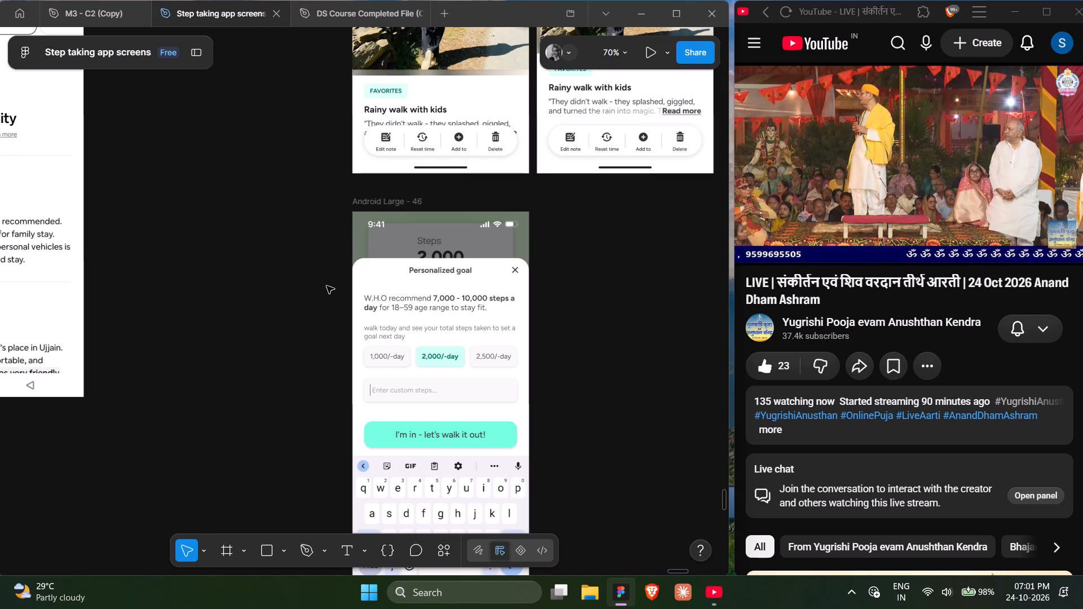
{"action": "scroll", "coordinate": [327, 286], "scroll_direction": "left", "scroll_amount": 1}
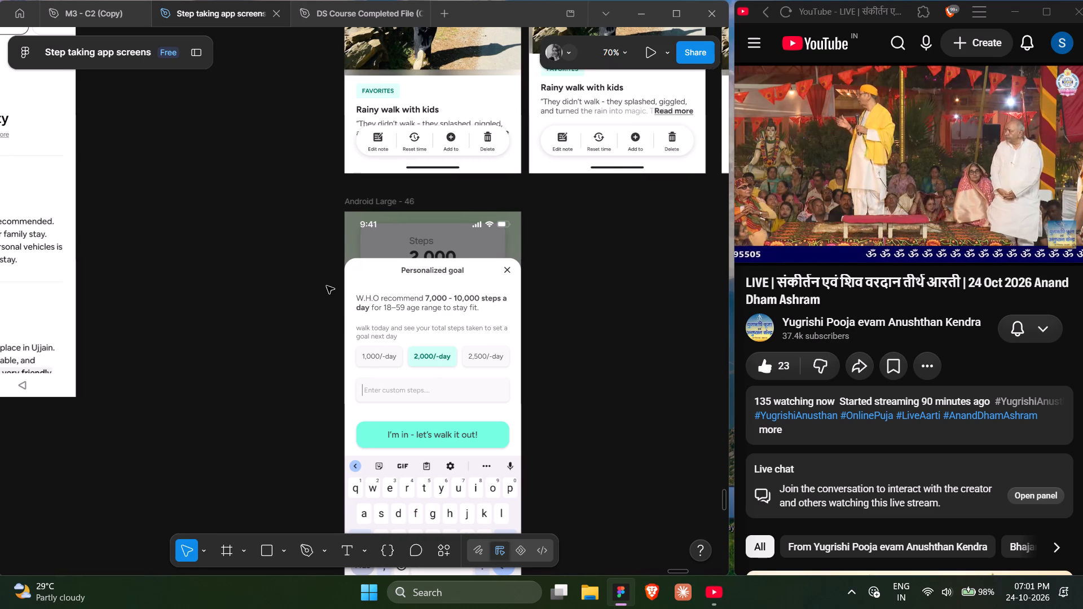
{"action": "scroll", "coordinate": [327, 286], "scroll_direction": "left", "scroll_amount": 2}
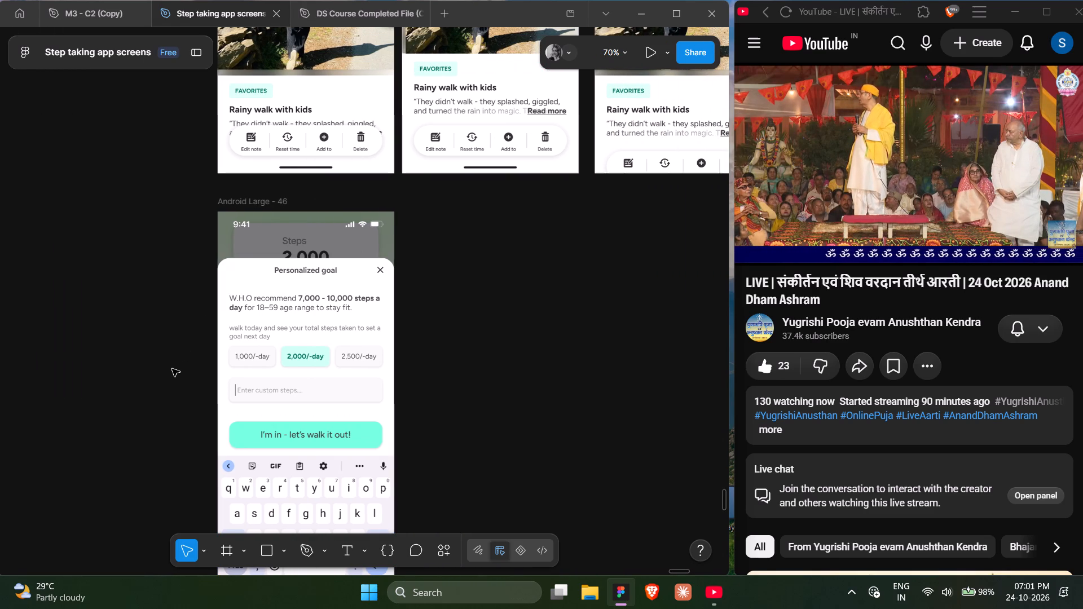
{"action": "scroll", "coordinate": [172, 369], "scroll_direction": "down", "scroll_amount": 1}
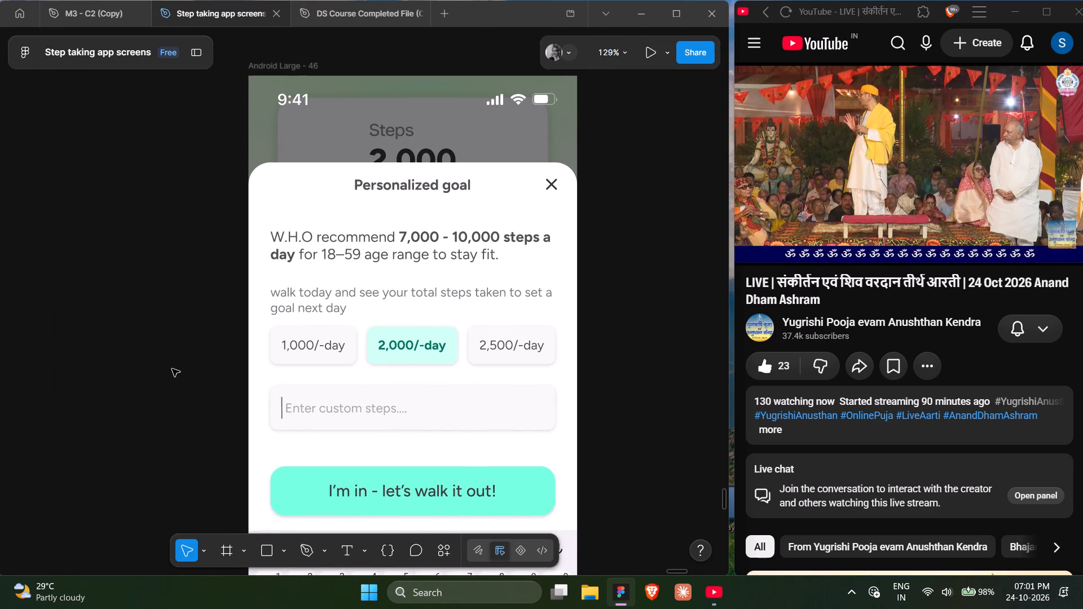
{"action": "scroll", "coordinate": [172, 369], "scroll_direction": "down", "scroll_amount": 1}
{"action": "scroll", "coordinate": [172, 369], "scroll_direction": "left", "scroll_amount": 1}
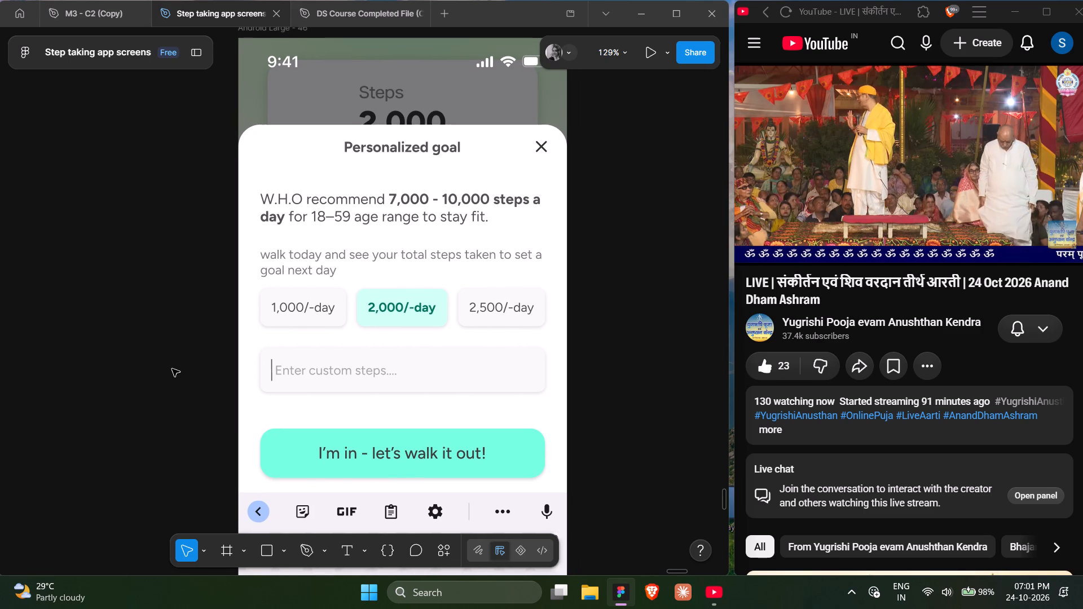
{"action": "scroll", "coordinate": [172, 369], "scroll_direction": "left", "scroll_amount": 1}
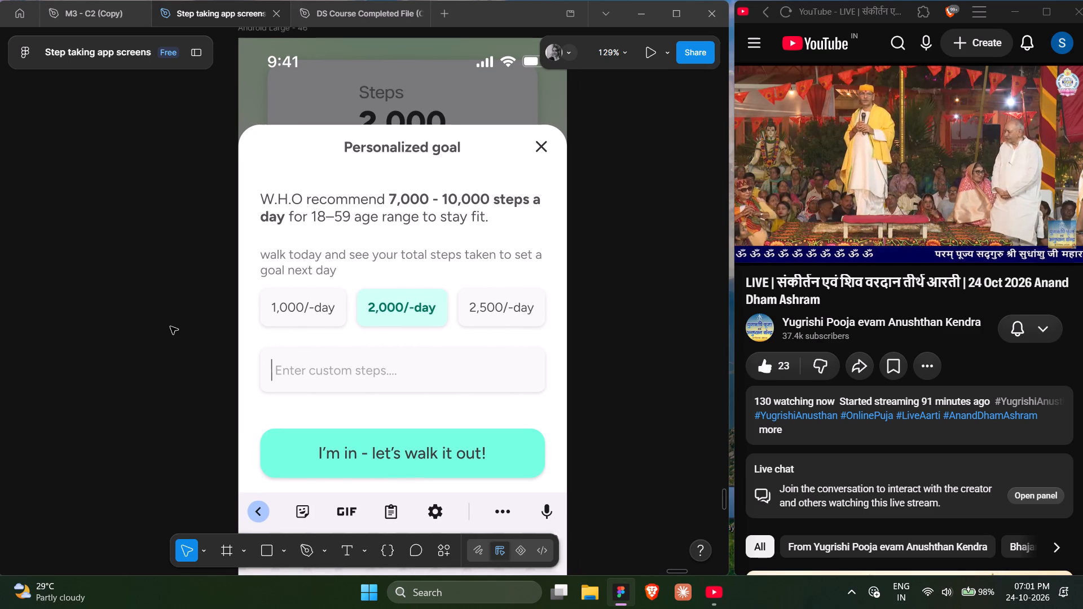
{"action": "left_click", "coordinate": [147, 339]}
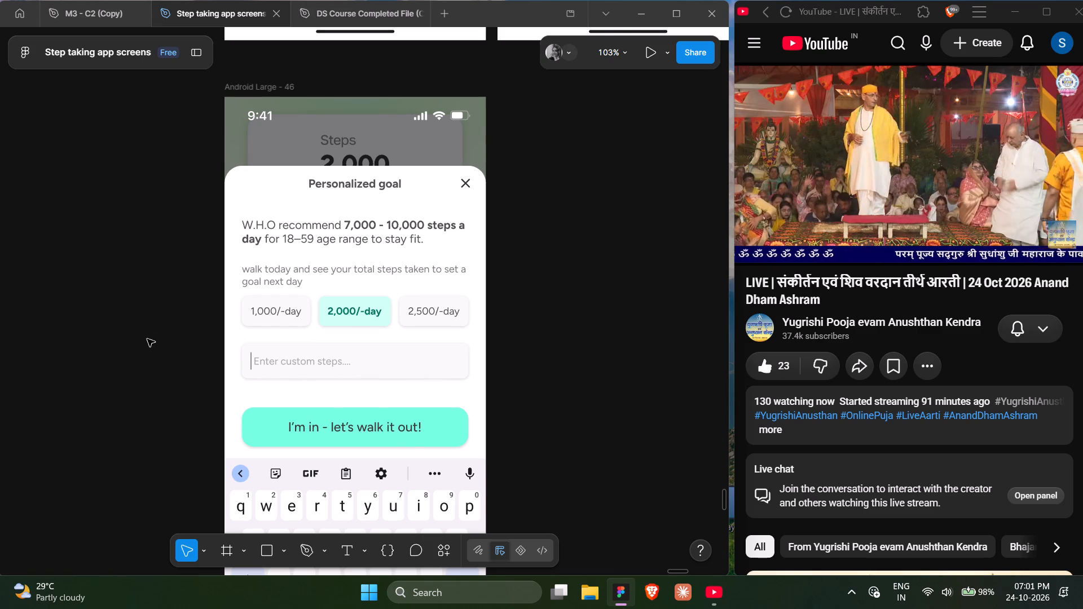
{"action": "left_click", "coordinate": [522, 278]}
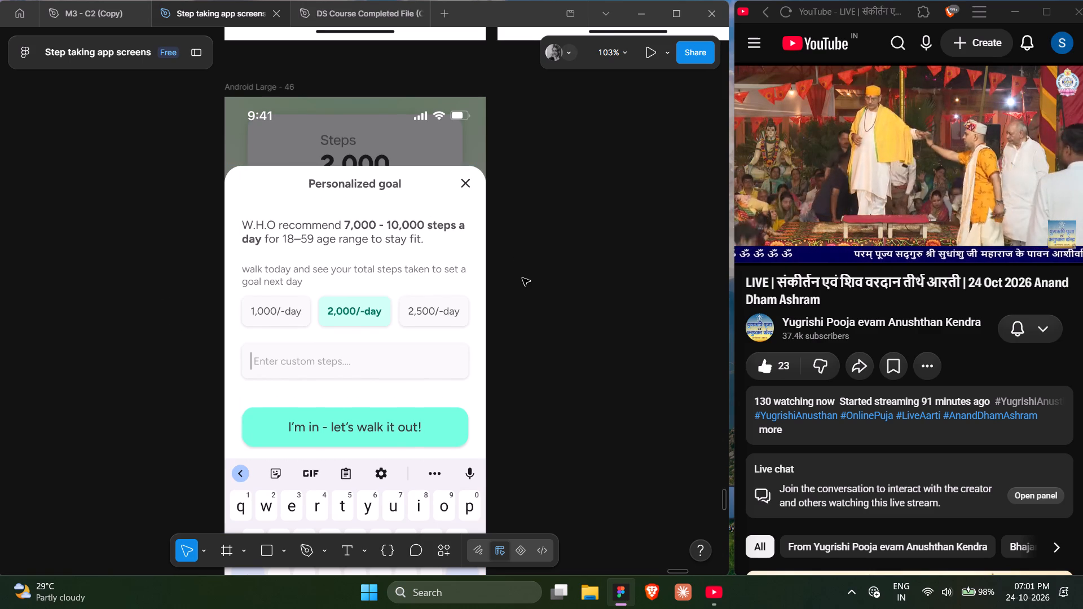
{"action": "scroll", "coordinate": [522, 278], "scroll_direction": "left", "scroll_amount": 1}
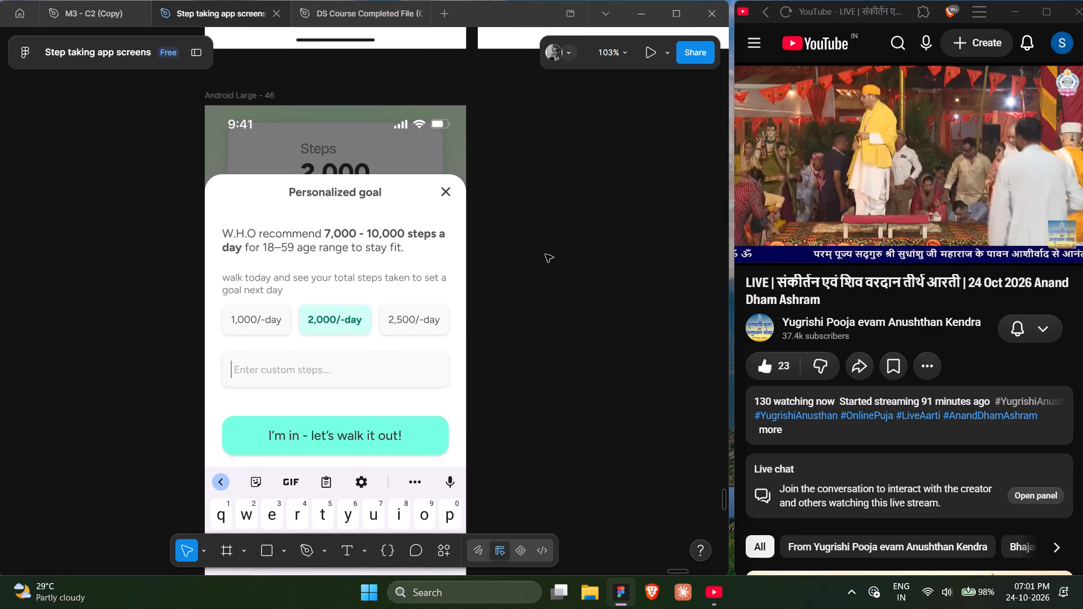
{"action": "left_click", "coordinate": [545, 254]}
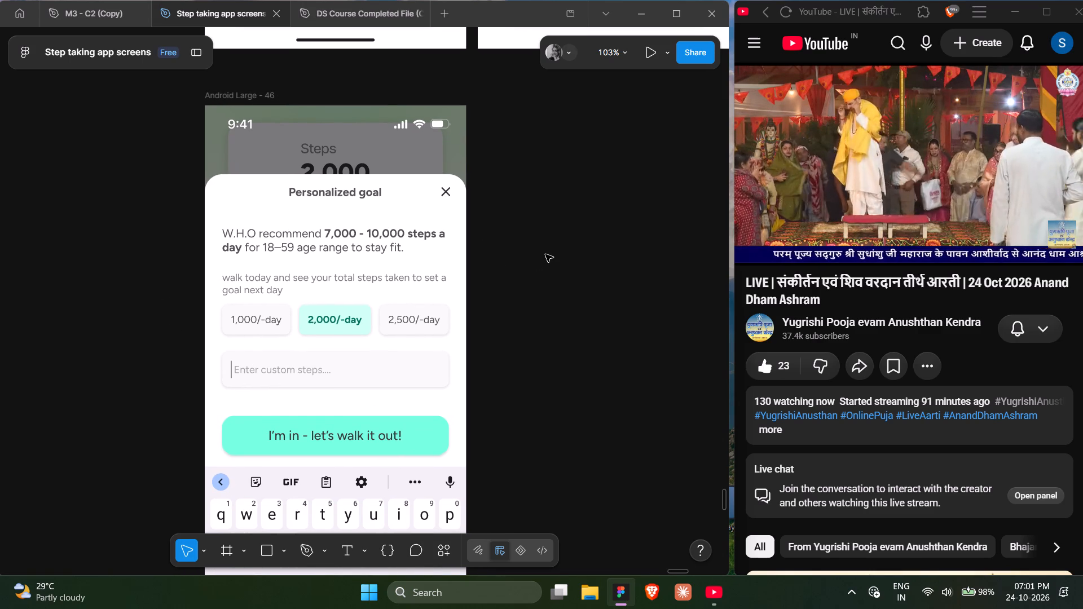
Adjust the computer's sound volume to slightly below half.
{"action": "left_click", "coordinate": [936, 601]}
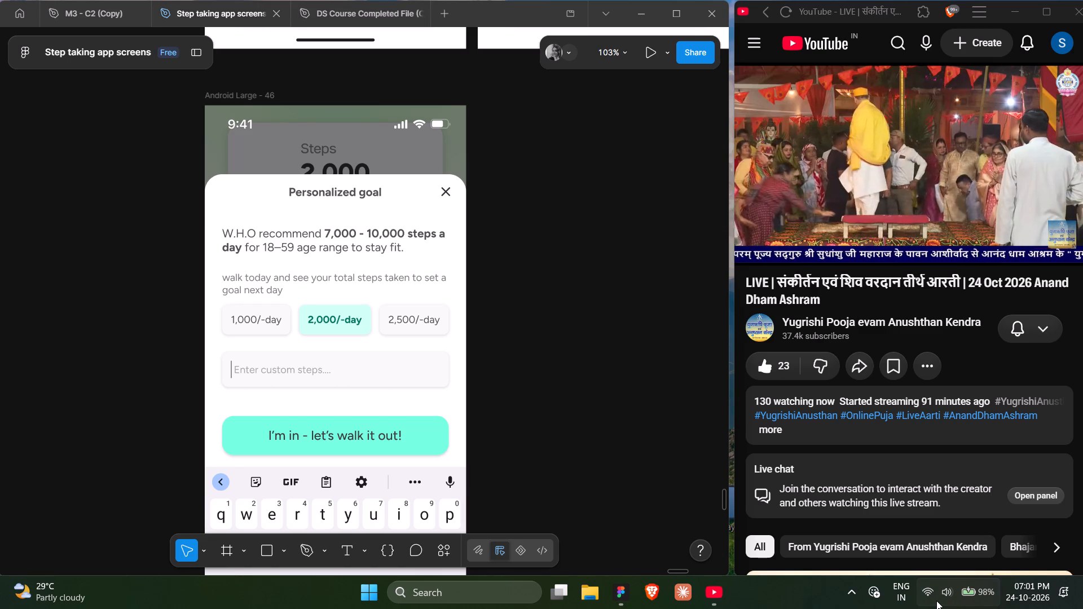
{"action": "left_click", "coordinate": [948, 593]}
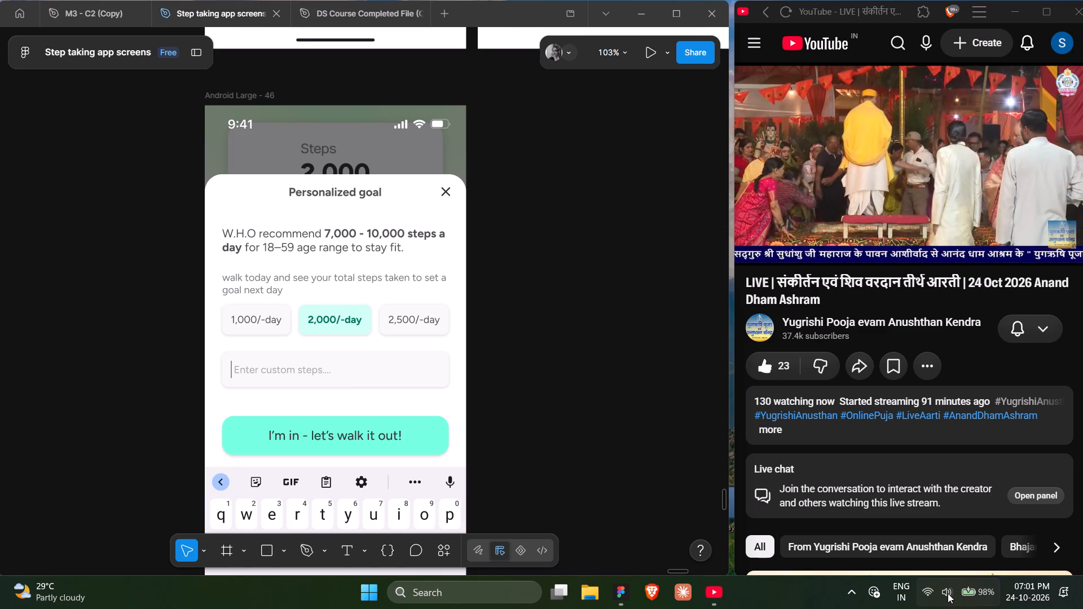
{"action": "left_click", "coordinate": [937, 506]}
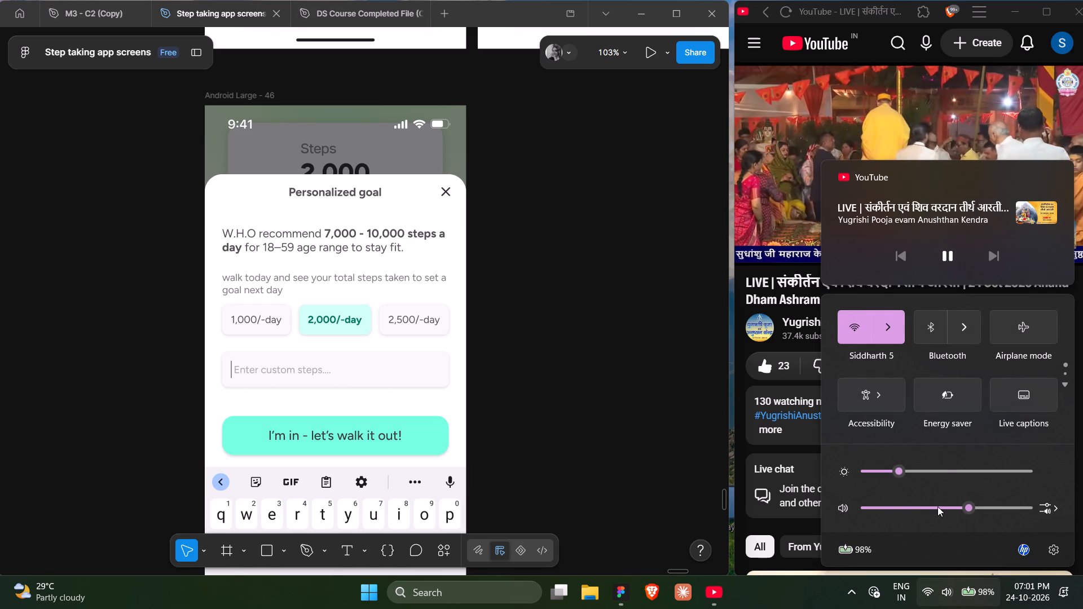
{"action": "left_click", "coordinate": [788, 587]}
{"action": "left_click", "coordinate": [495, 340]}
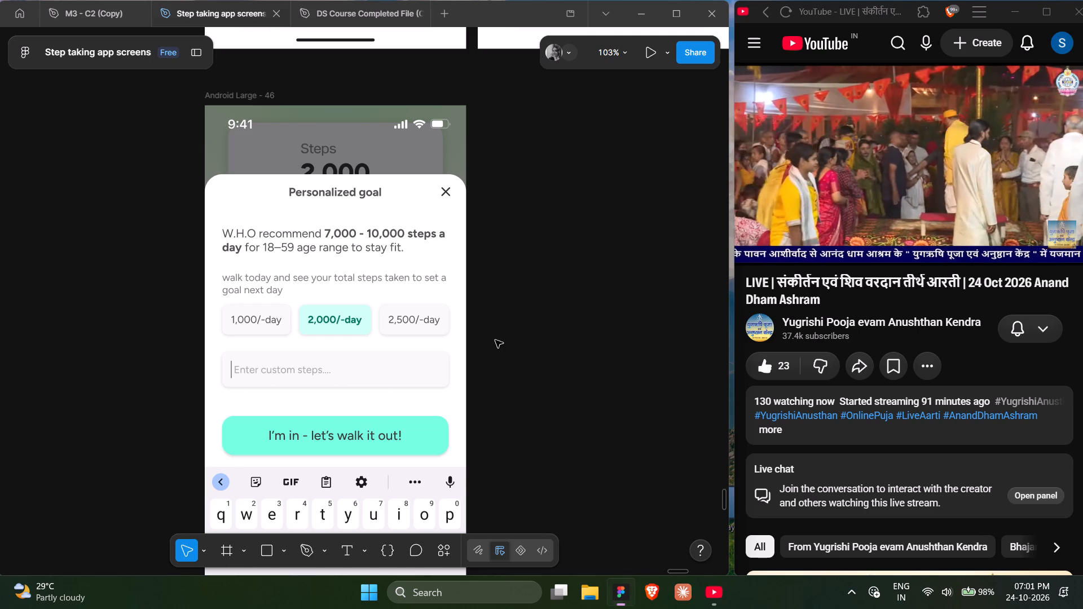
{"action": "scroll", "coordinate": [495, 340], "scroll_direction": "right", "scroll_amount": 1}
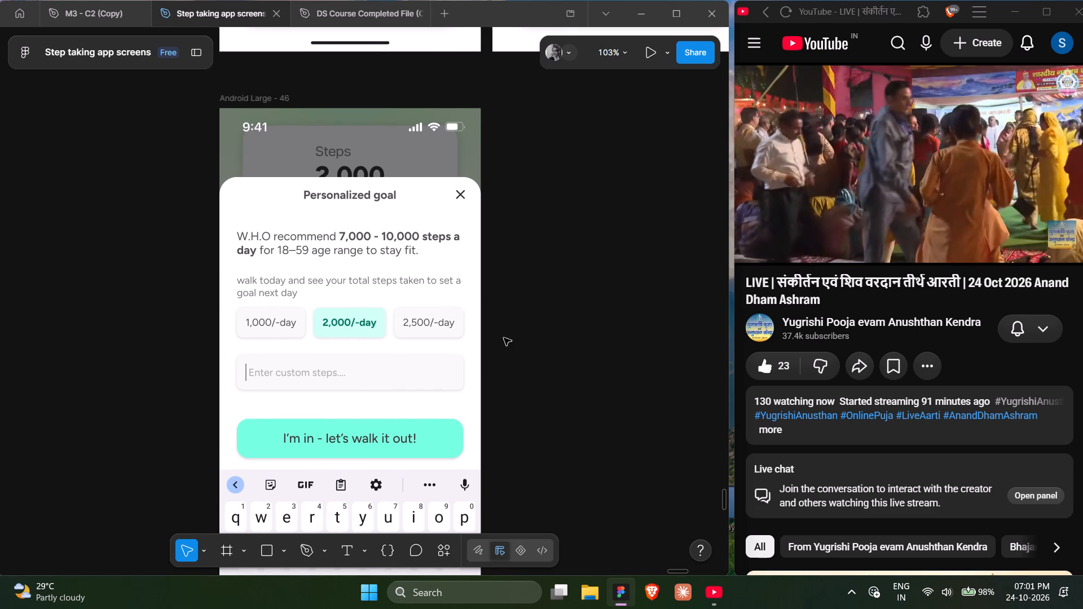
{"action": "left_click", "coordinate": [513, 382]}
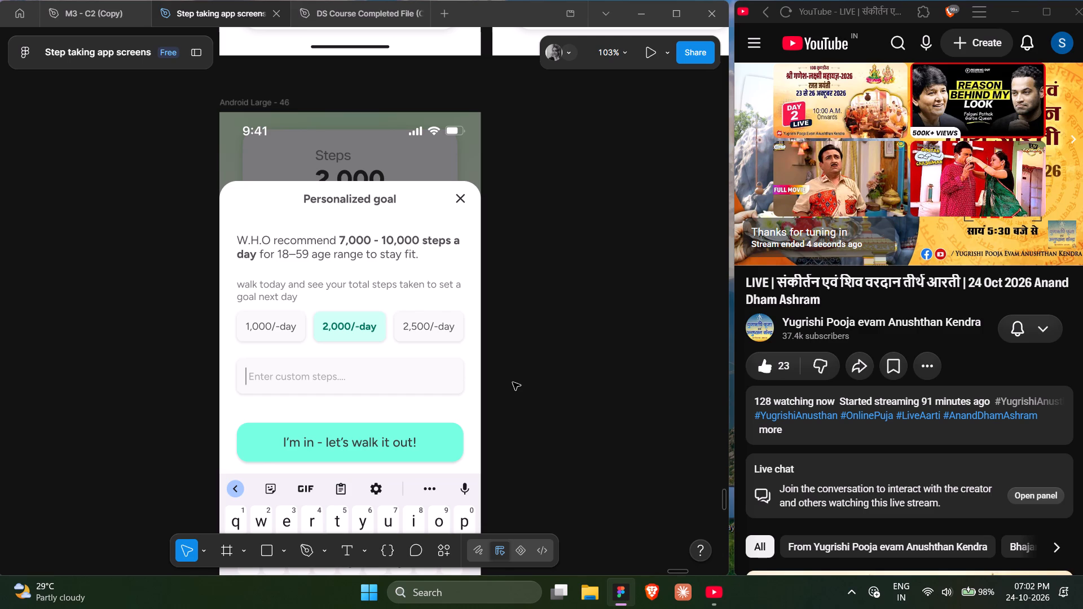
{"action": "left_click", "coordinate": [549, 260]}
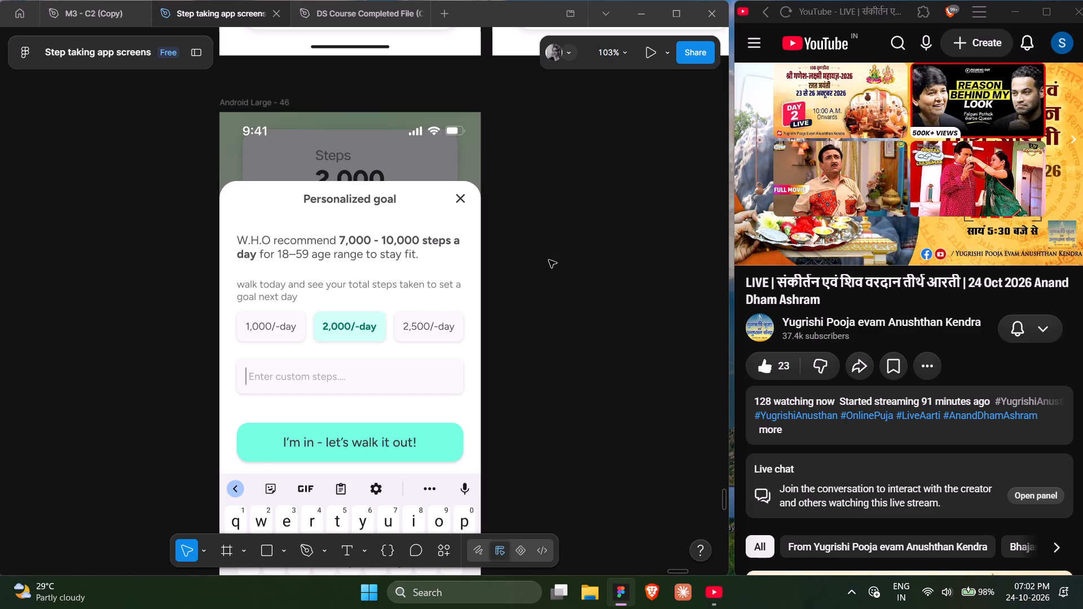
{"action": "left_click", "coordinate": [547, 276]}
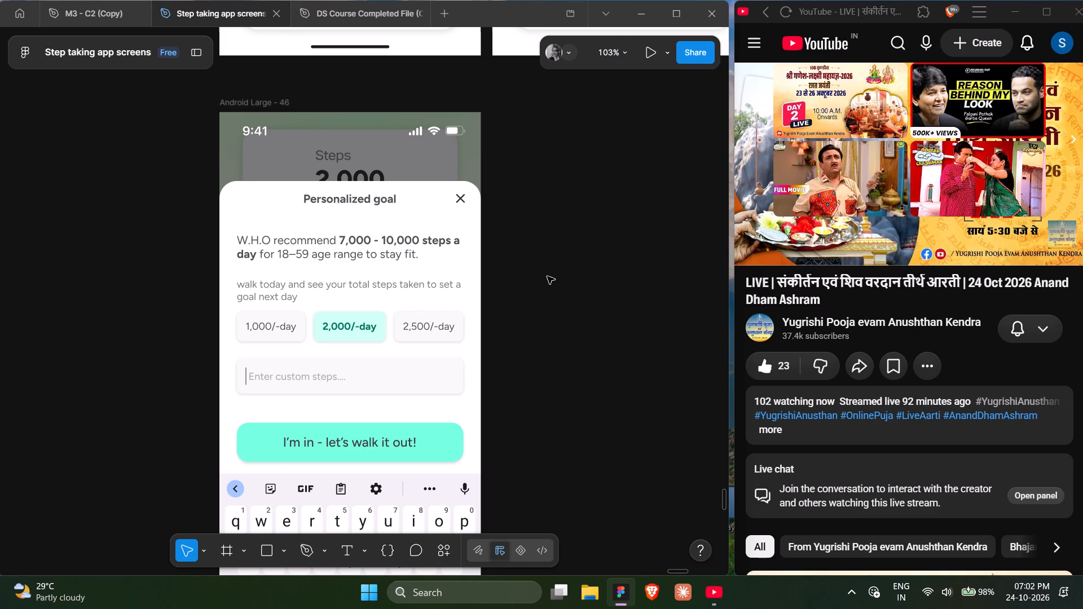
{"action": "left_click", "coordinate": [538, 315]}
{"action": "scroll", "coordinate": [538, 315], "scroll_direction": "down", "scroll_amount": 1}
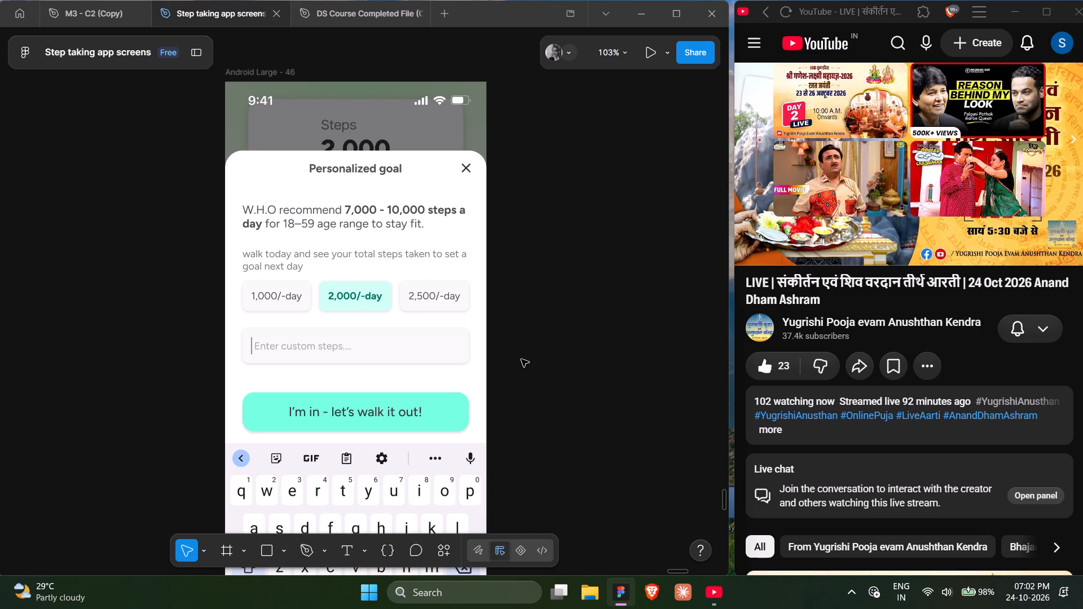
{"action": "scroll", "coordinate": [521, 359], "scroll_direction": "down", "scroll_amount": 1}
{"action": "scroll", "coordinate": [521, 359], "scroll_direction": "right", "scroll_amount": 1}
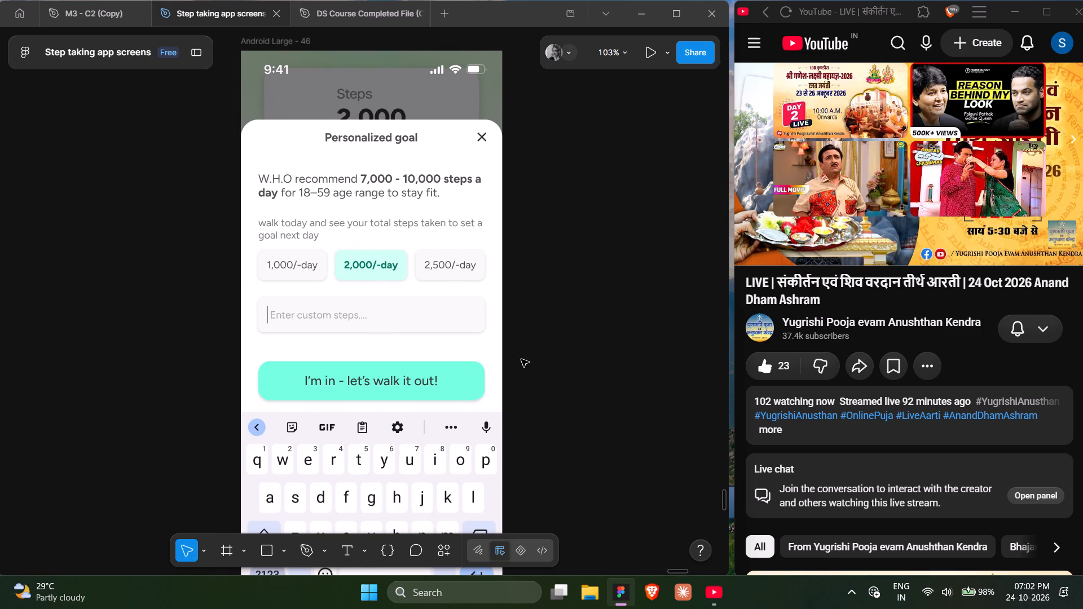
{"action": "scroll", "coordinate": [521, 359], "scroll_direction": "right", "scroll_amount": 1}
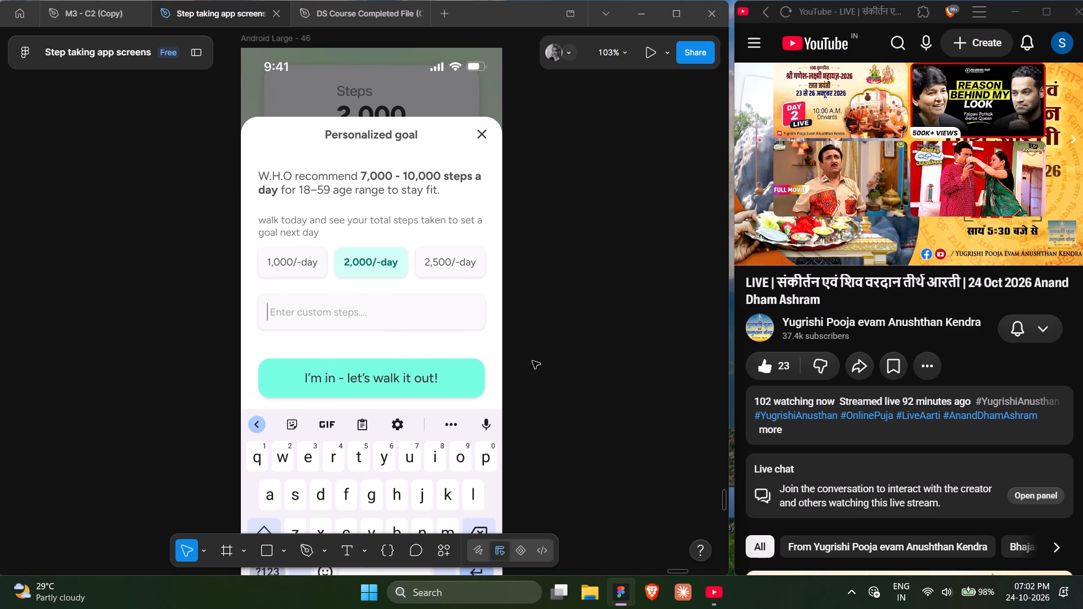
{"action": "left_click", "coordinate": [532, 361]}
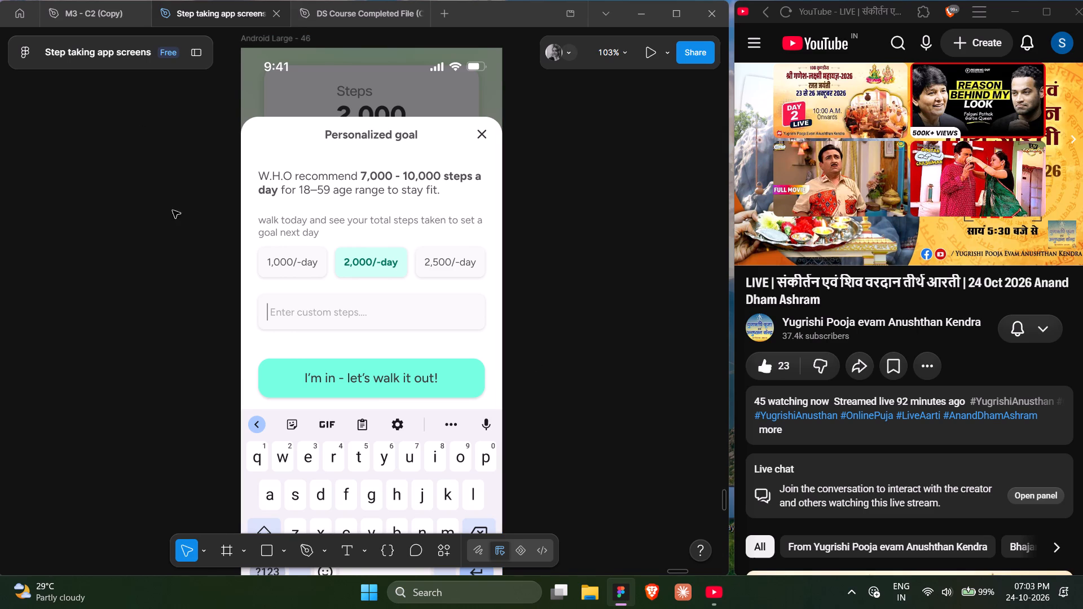
Review the Android Large - 46 personalized goal screen alongside the Android Large - 43, 45 and 44 walk detail screens.
{"action": "scroll", "coordinate": [178, 236], "scroll_direction": "up", "scroll_amount": 1}
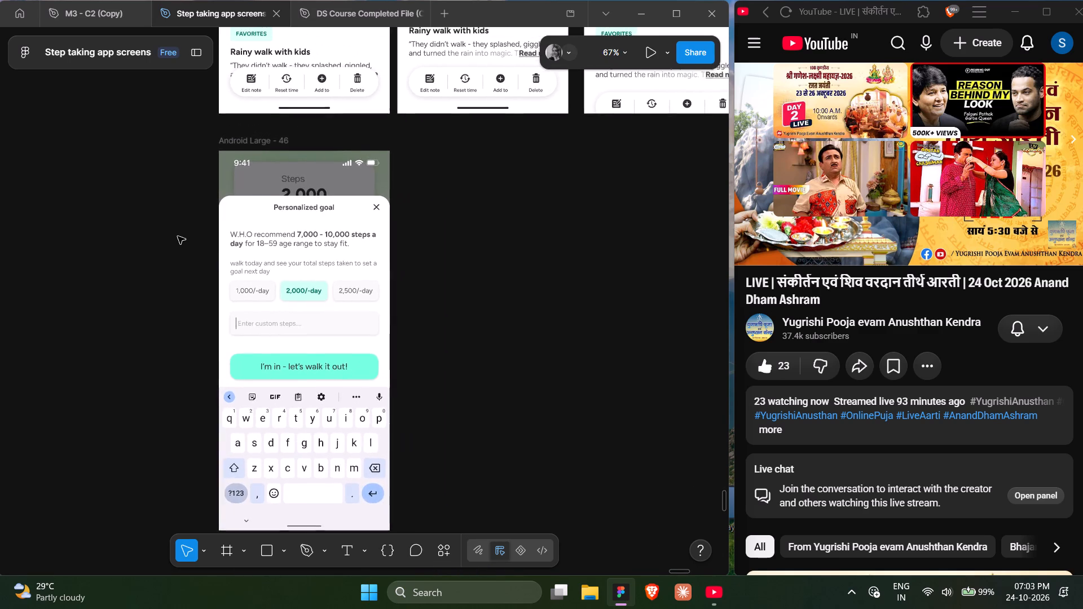
{"action": "scroll", "coordinate": [178, 236], "scroll_direction": "up", "scroll_amount": 3}
{"action": "left_click", "coordinate": [79, 379]}
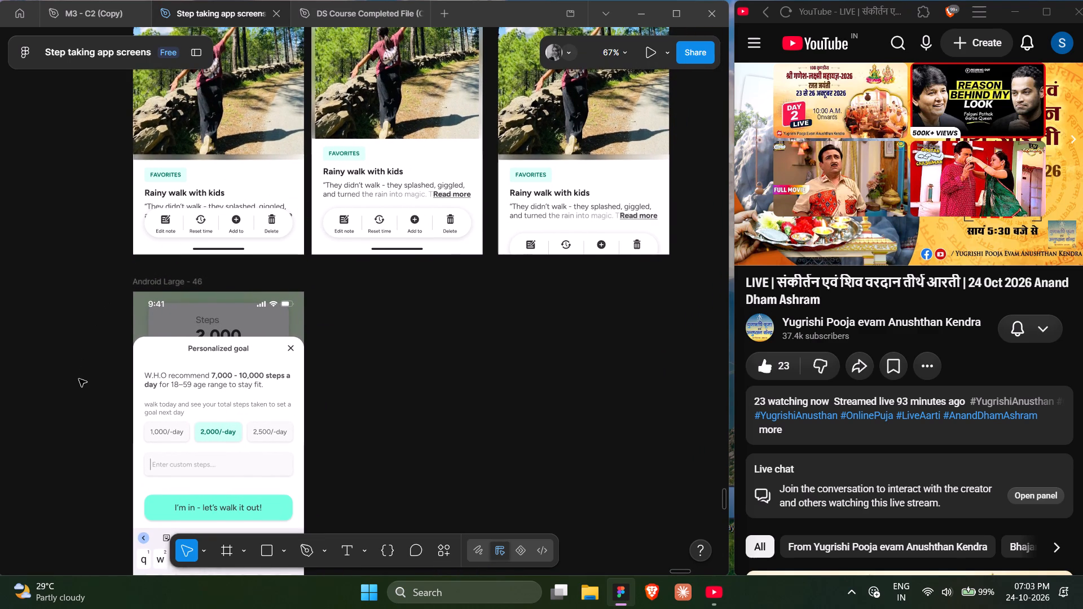
{"action": "scroll", "coordinate": [79, 379], "scroll_direction": "down", "scroll_amount": 1}
{"action": "scroll", "coordinate": [79, 379], "scroll_direction": "up", "scroll_amount": 1}
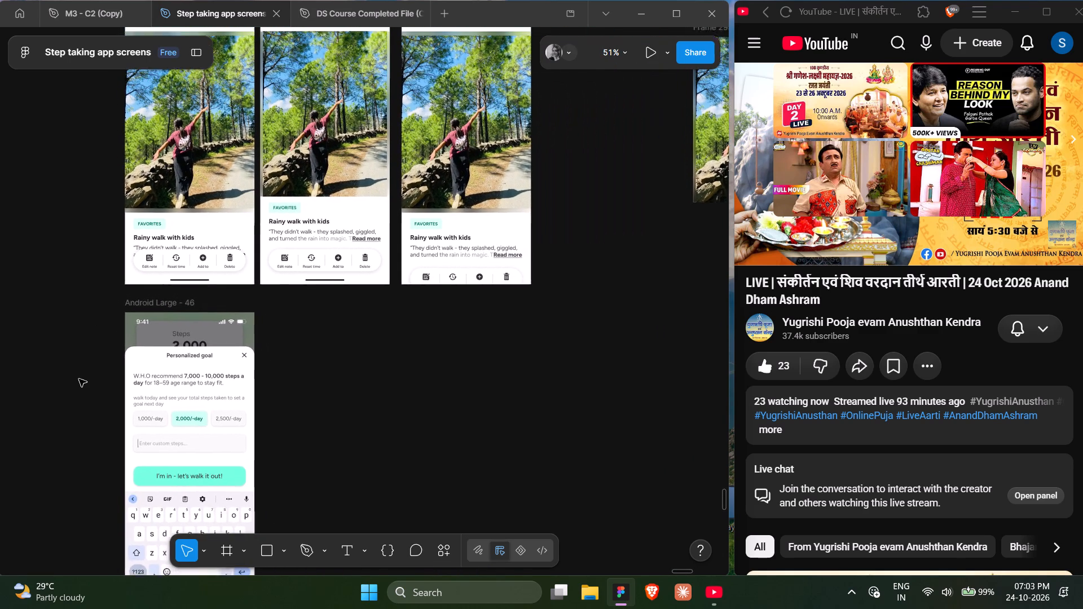
{"action": "scroll", "coordinate": [79, 379], "scroll_direction": "up", "scroll_amount": 1}
{"action": "left_click", "coordinate": [79, 379]}
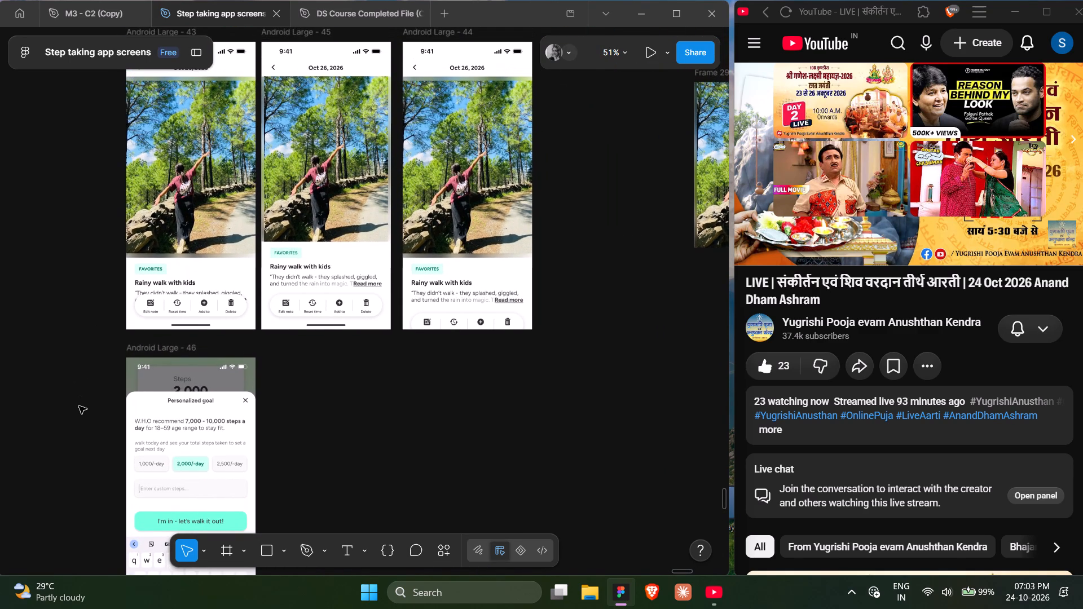
{"action": "left_click", "coordinate": [79, 406]}
{"action": "left_click", "coordinate": [632, 123]}
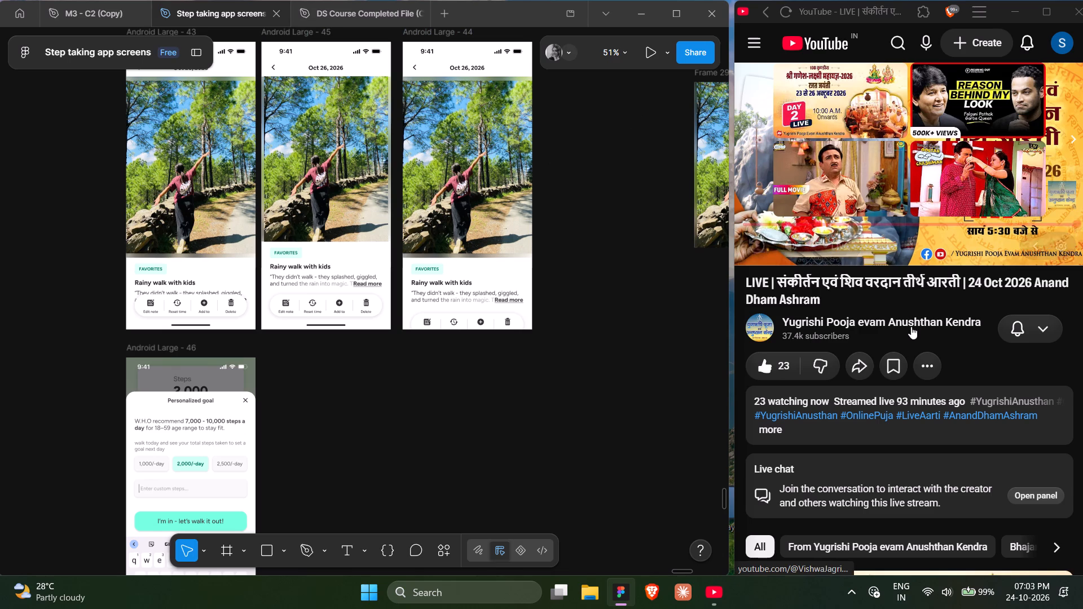
Switch to YouTube and play the recommended Sony SAB video "Daya का Necklace नहीं बेचेगा Jethalal", skipping ahead in its opening.
{"action": "scroll", "coordinate": [912, 333], "scroll_direction": "down", "scroll_amount": 6}
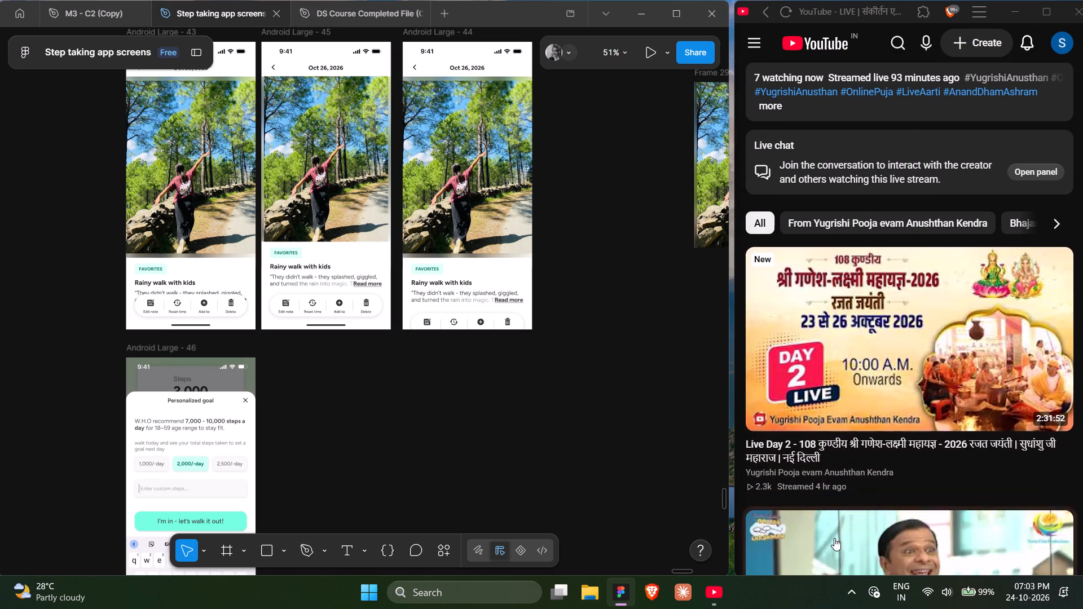
{"action": "scroll", "coordinate": [834, 538], "scroll_direction": "down", "scroll_amount": 13}
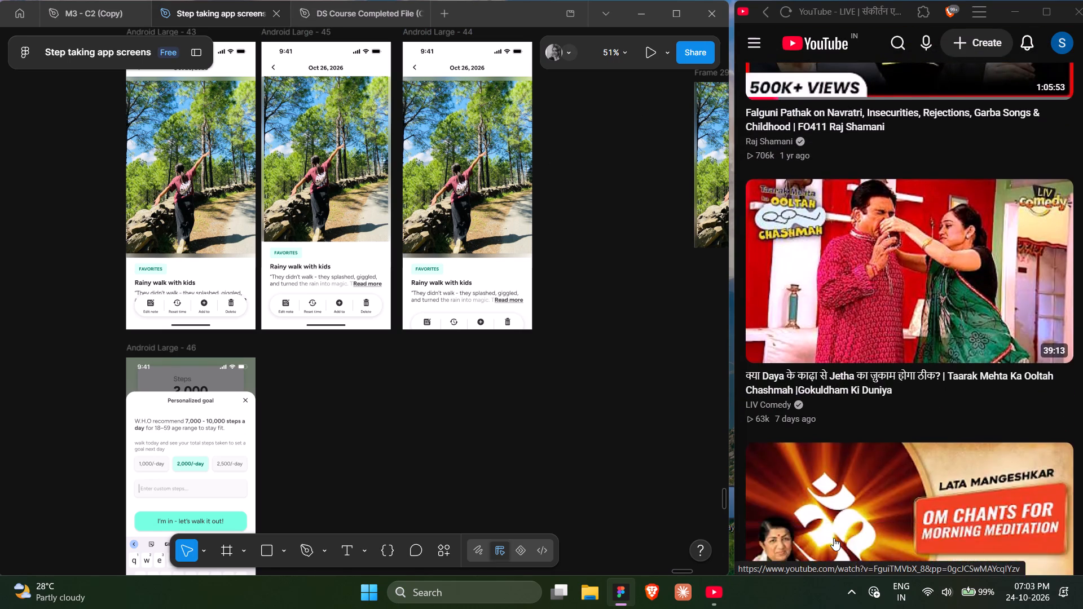
{"action": "scroll", "coordinate": [834, 538], "scroll_direction": "down", "scroll_amount": 4}
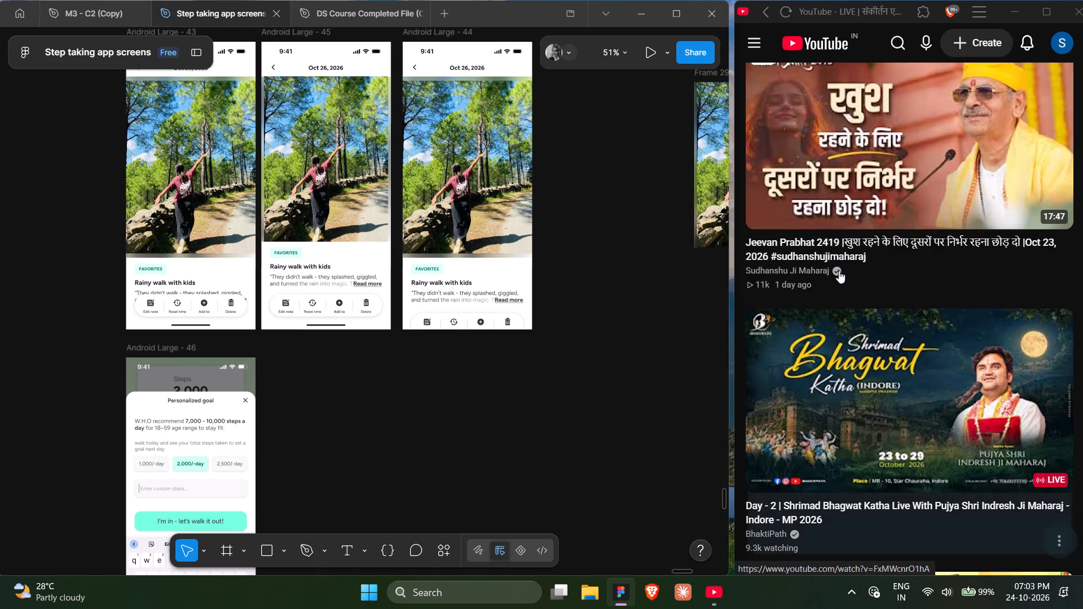
{"action": "scroll", "coordinate": [800, 395], "scroll_direction": "down", "scroll_amount": 6}
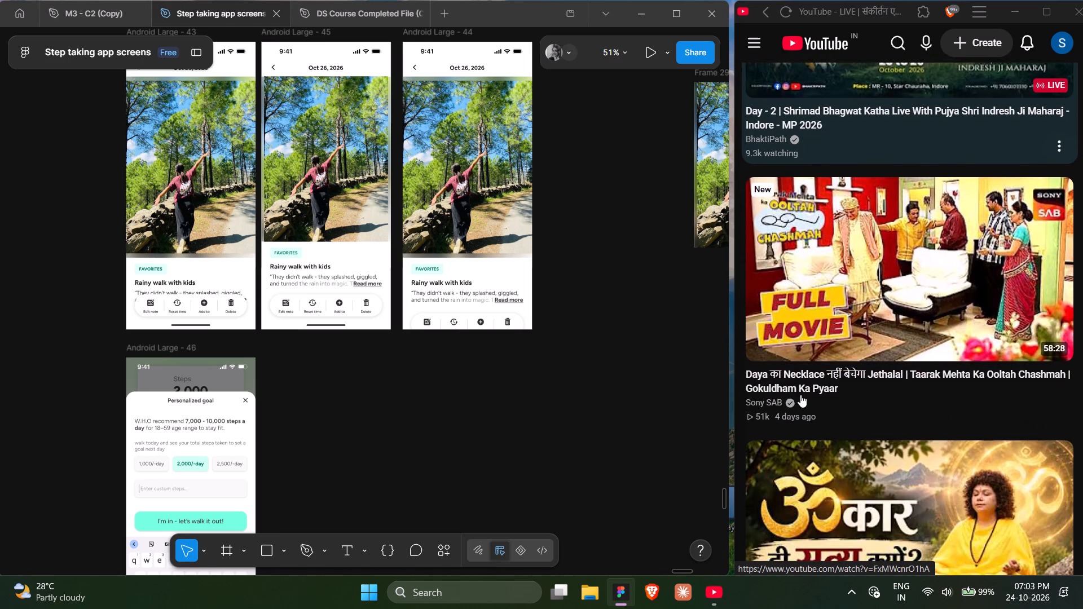
{"action": "scroll", "coordinate": [800, 395], "scroll_direction": "down", "scroll_amount": 1}
{"action": "left_click", "coordinate": [813, 217]}
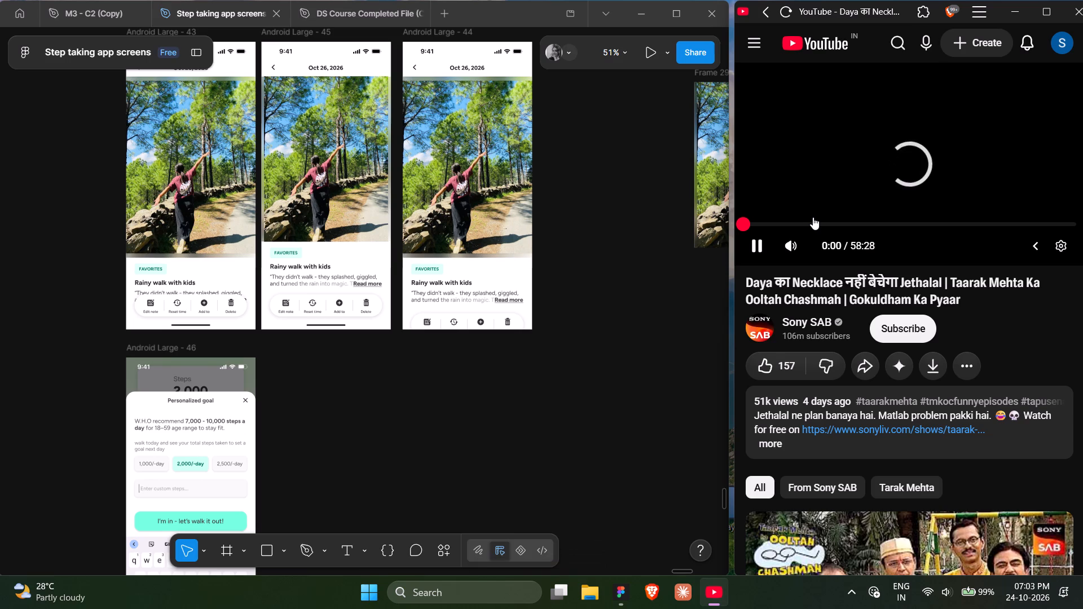
{"action": "left_click", "coordinate": [997, 341]}
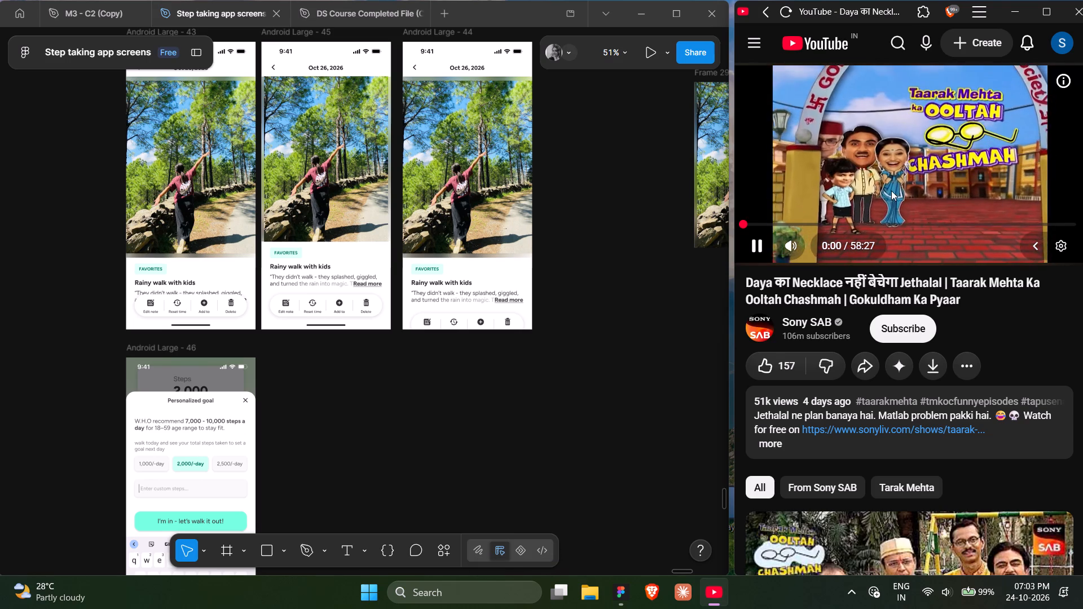
{"action": "key", "text": "Right"}
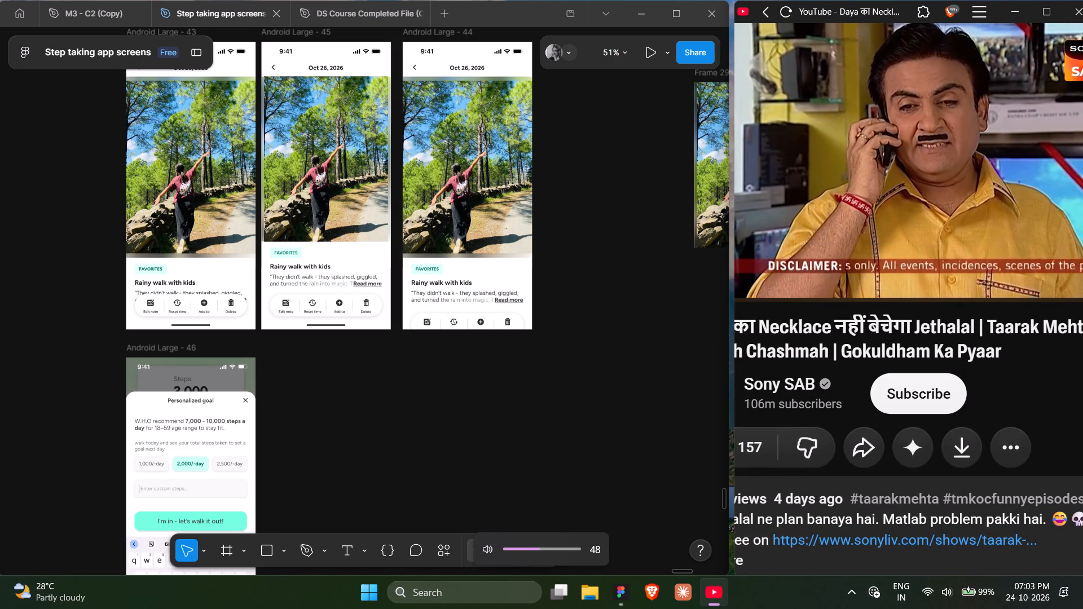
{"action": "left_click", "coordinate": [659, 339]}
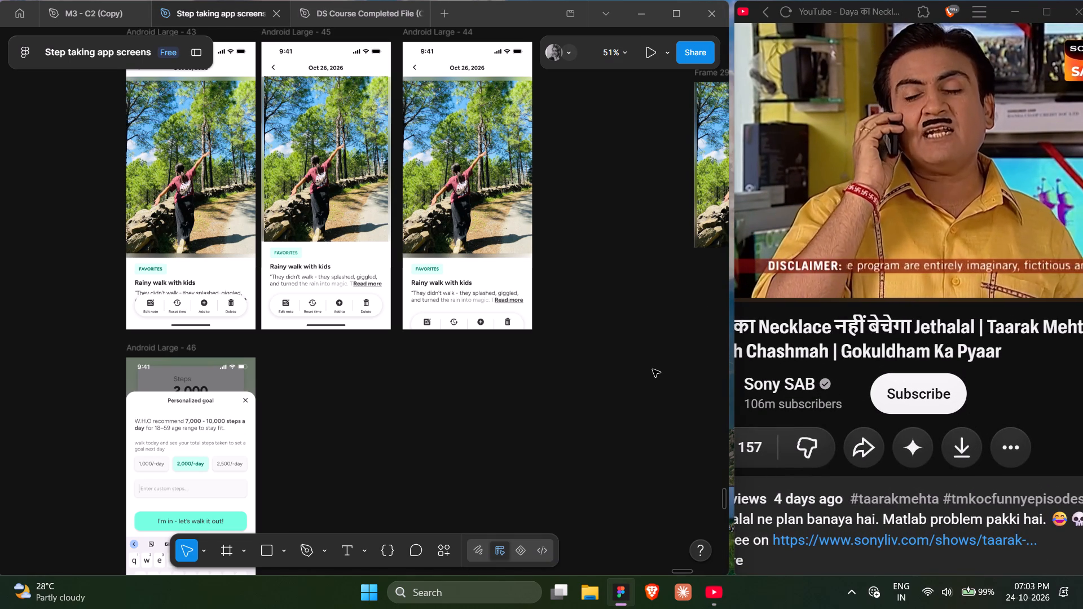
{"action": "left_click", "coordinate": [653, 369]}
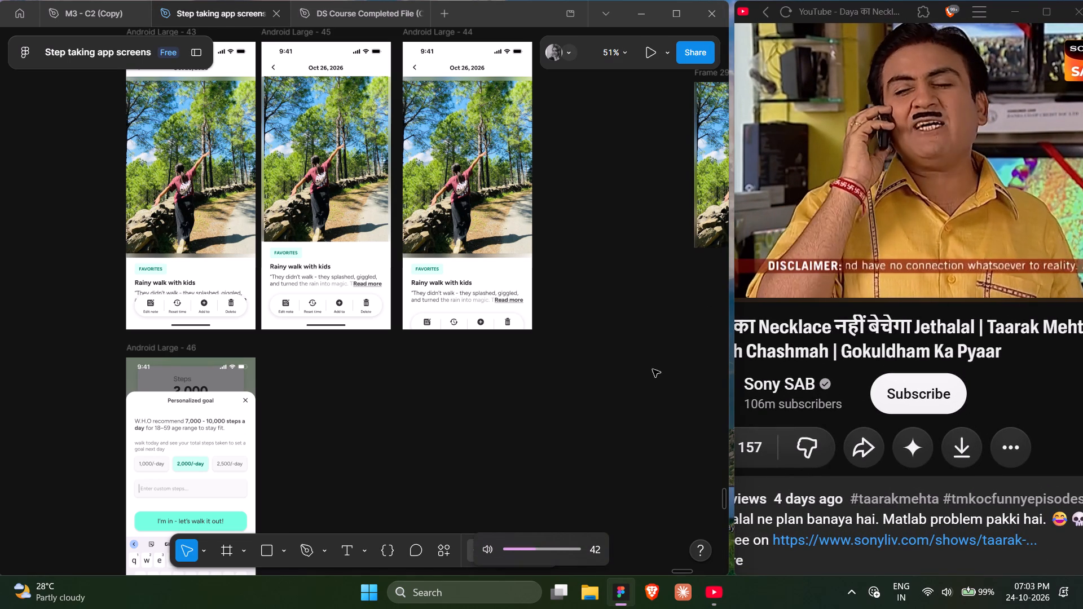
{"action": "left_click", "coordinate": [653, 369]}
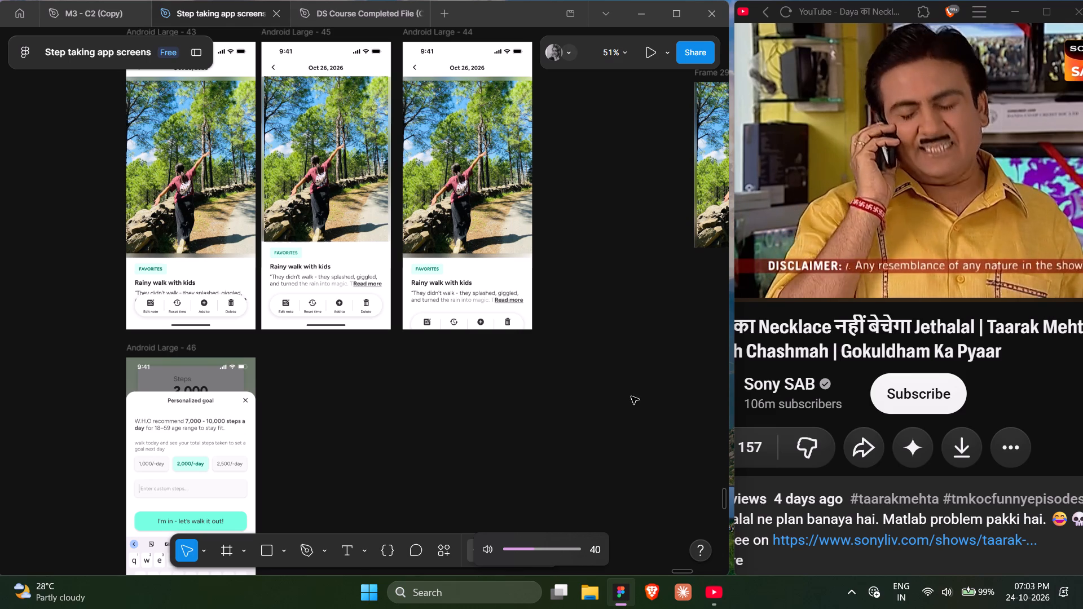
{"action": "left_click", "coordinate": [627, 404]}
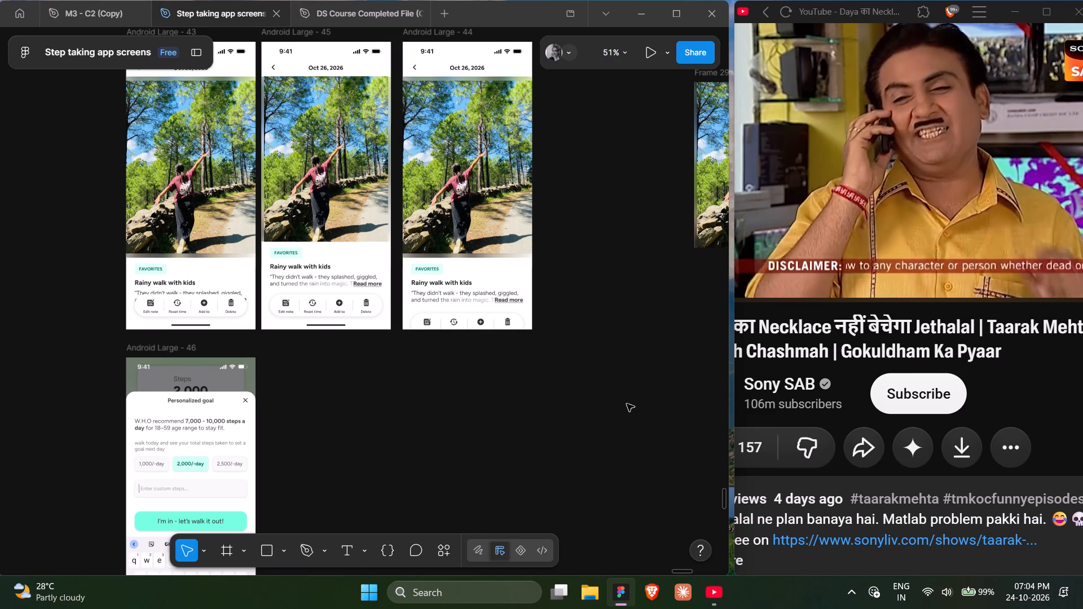